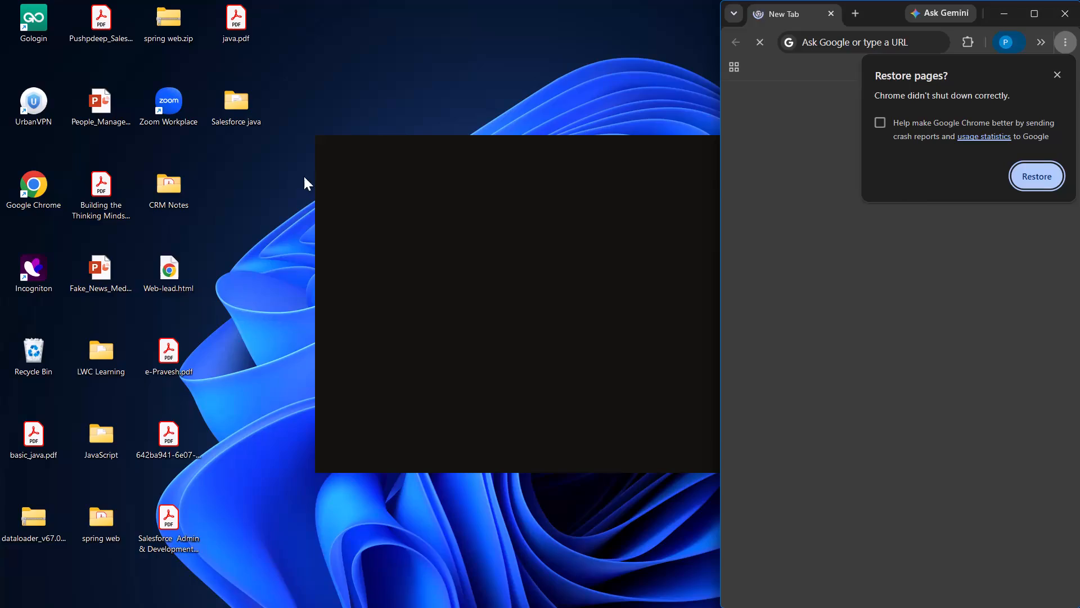
Maximize the browser window and open canva.com.
left_click(1029, 6)
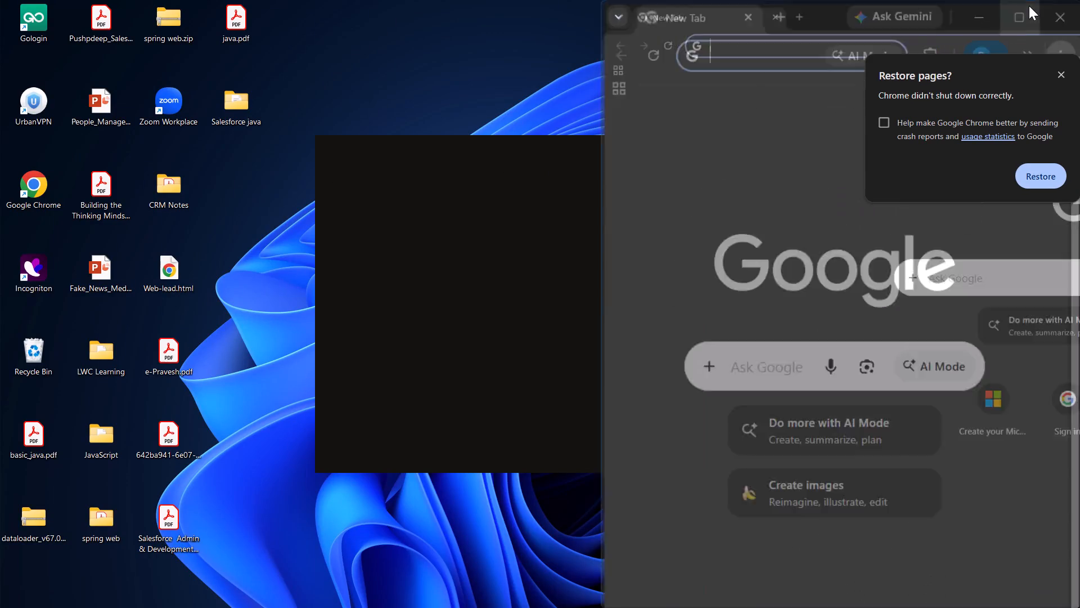
type("ca")
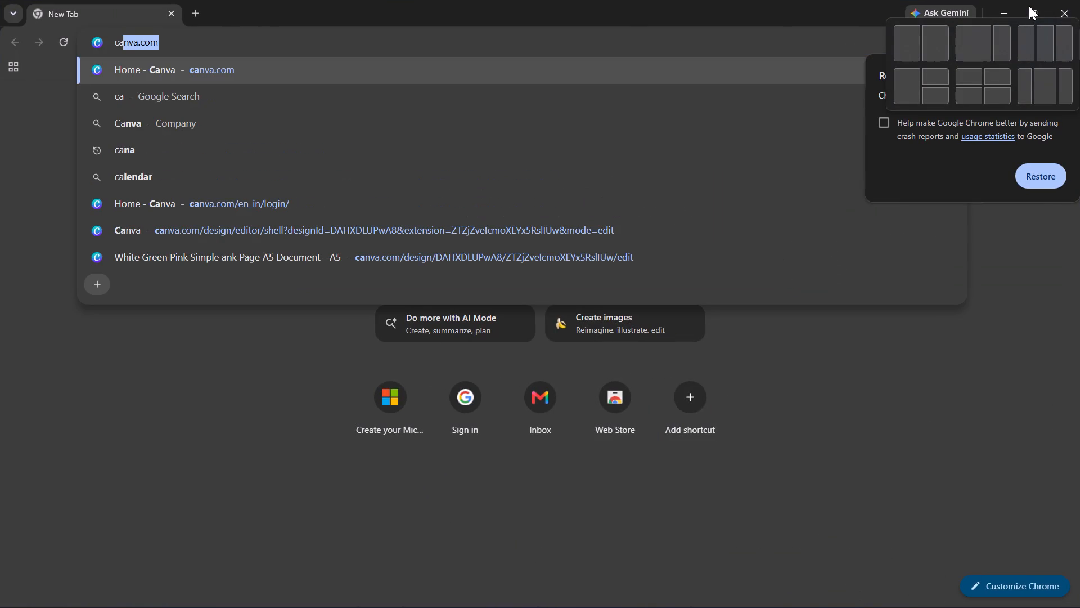
key("Return")
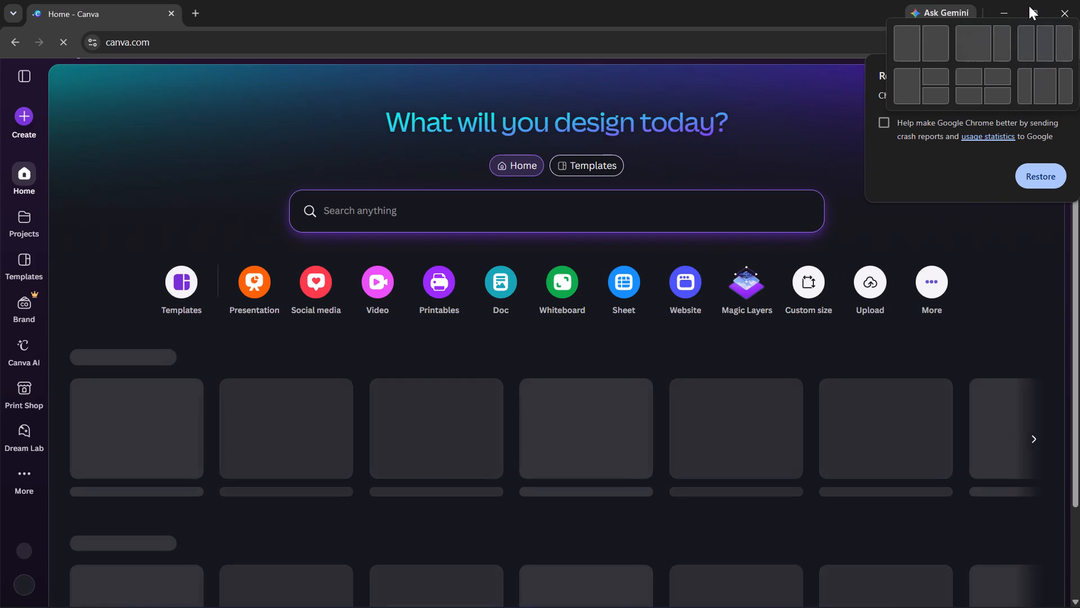
scroll(1029, 6, "left", 2)
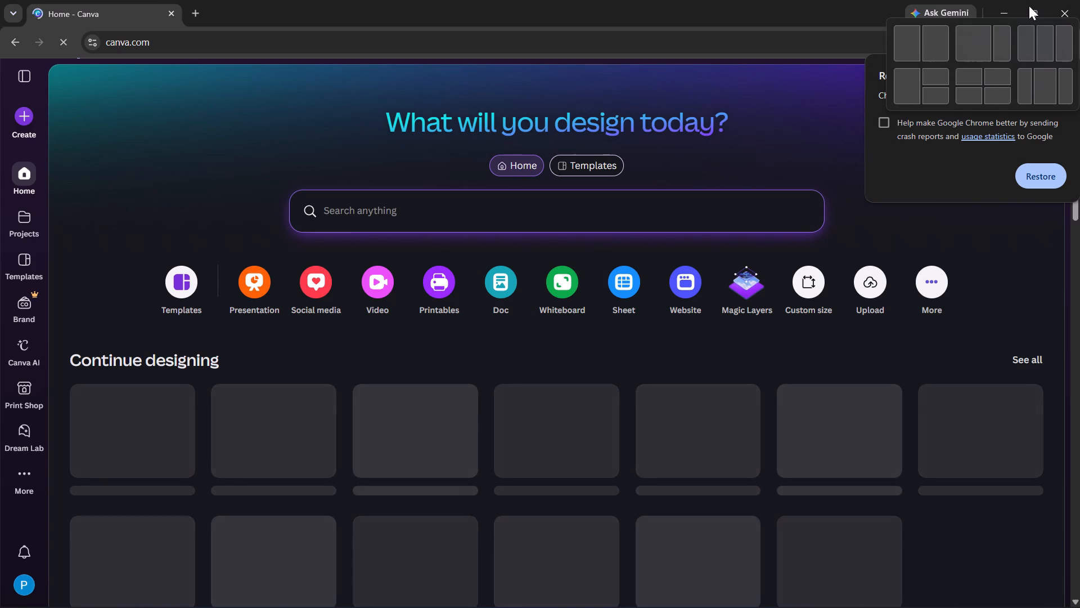
Open the recent design "White Green Pink Simple ank Page A5 Document" from the Canva home page.
scroll(607, 253, "down", 7)
scroll(605, 252, "up", 5)
left_click(123, 392)
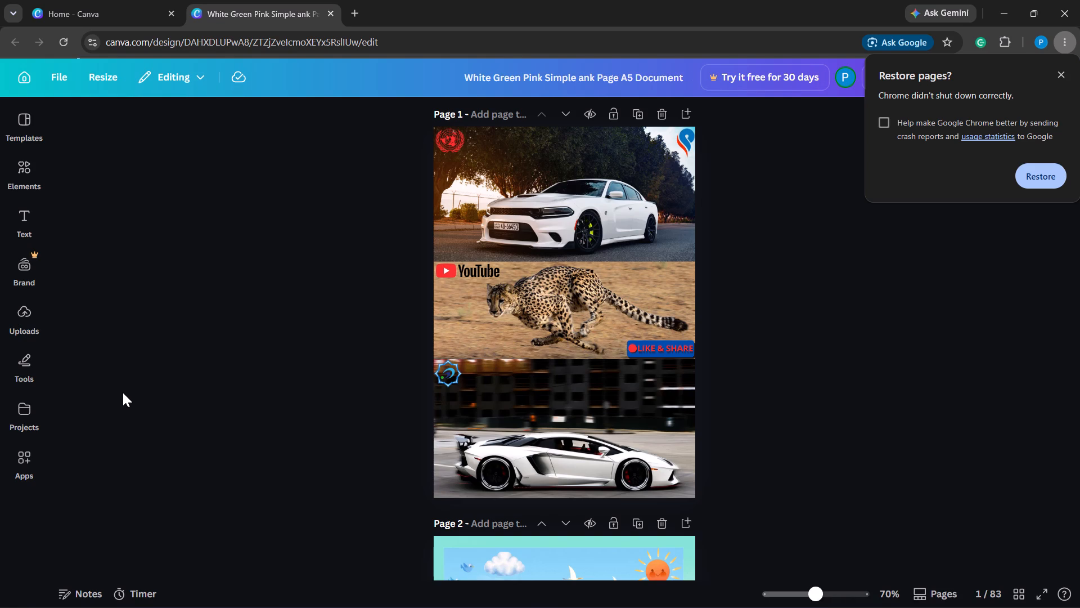
Look through the design's pages down to the last one, page 83, dismissing the restore-pages prompt on the way.
scroll(123, 392, "down", 7)
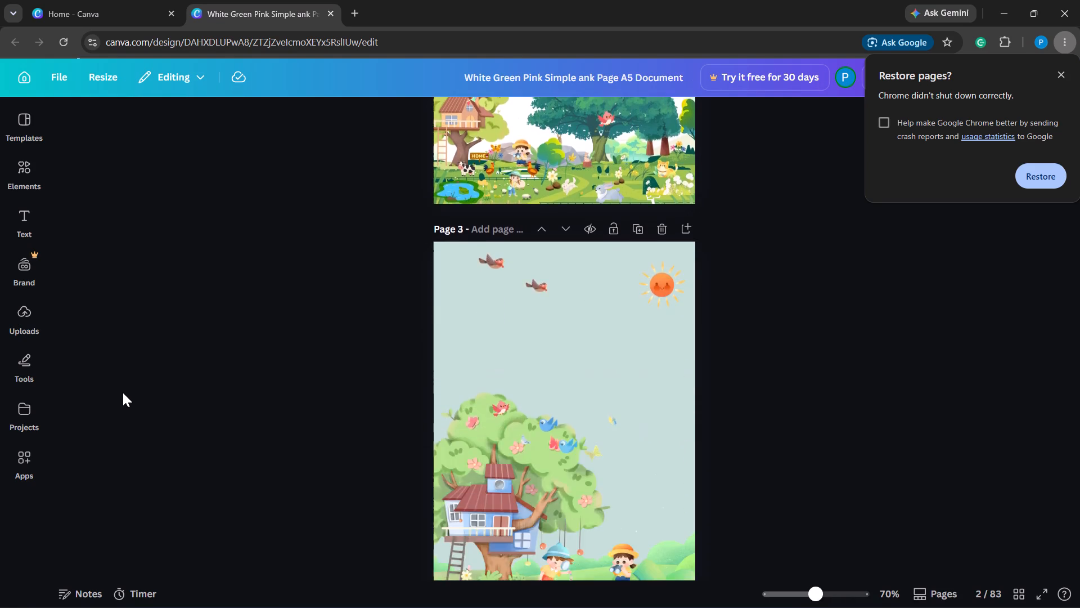
scroll(123, 392, "down", 12)
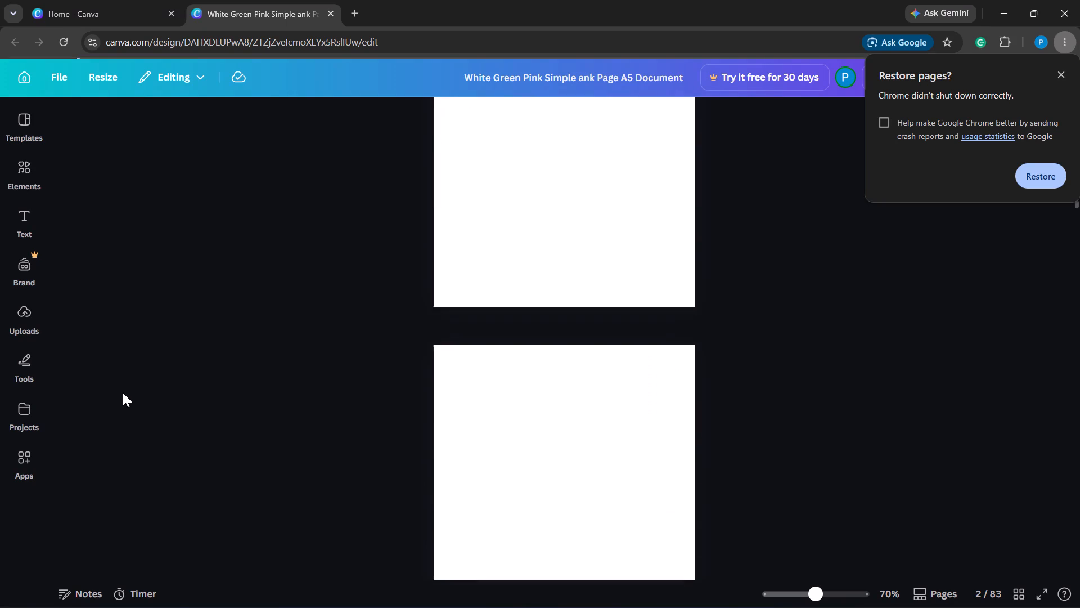
scroll(123, 392, "down", 6)
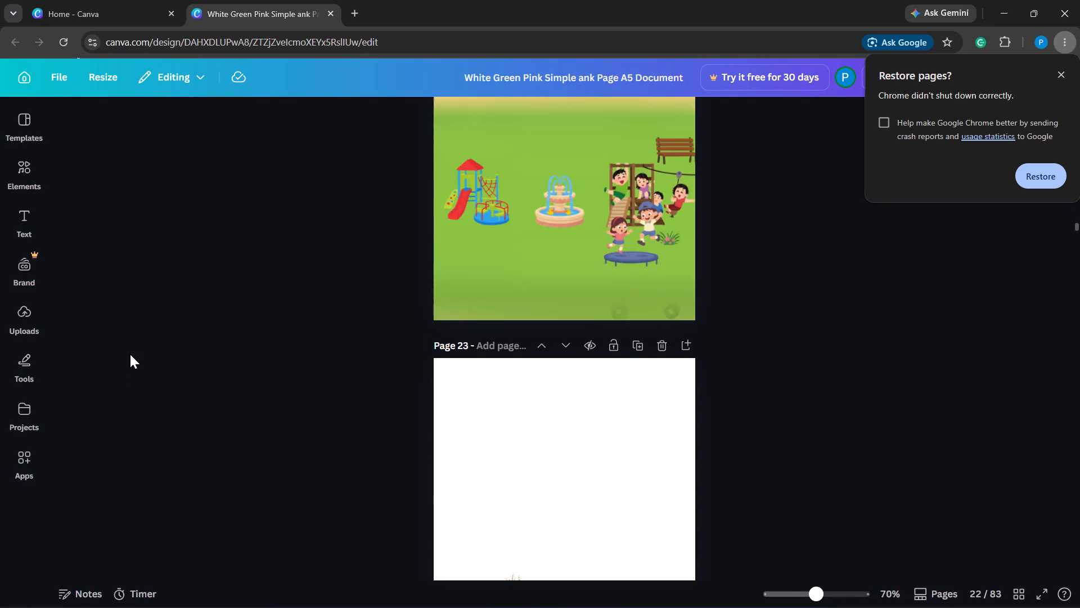
scroll(130, 354, "down", 2)
scroll(364, 330, "down", 5)
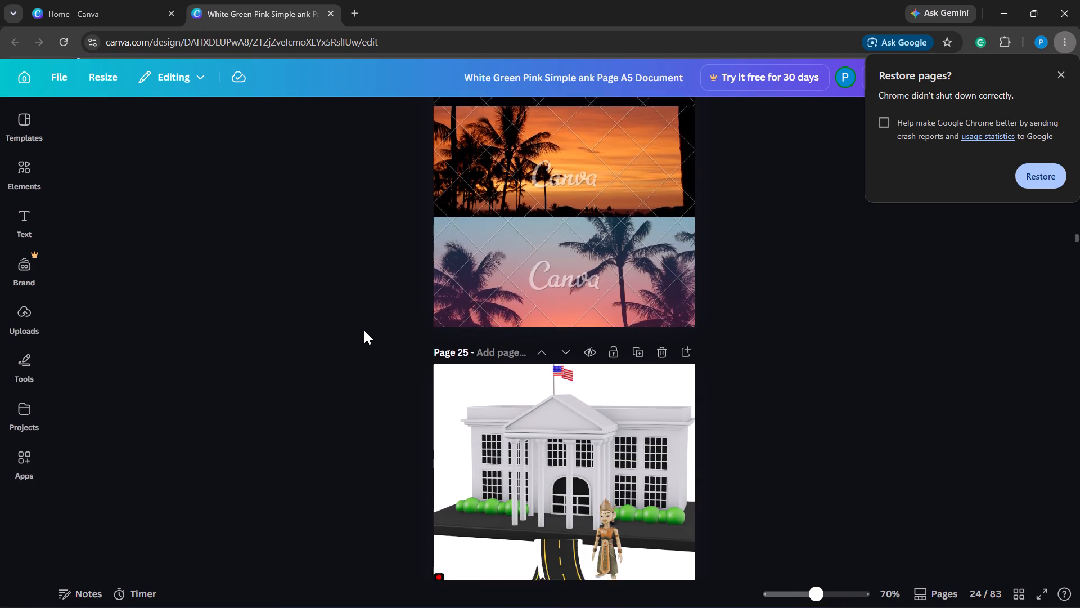
scroll(364, 330, "down", 9)
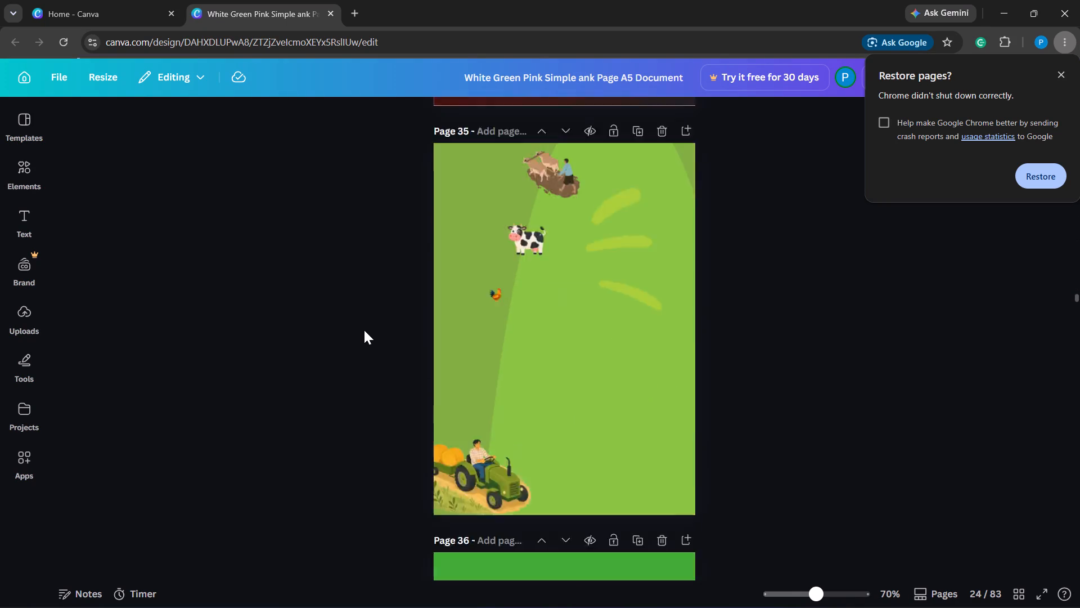
left_click(1065, 78)
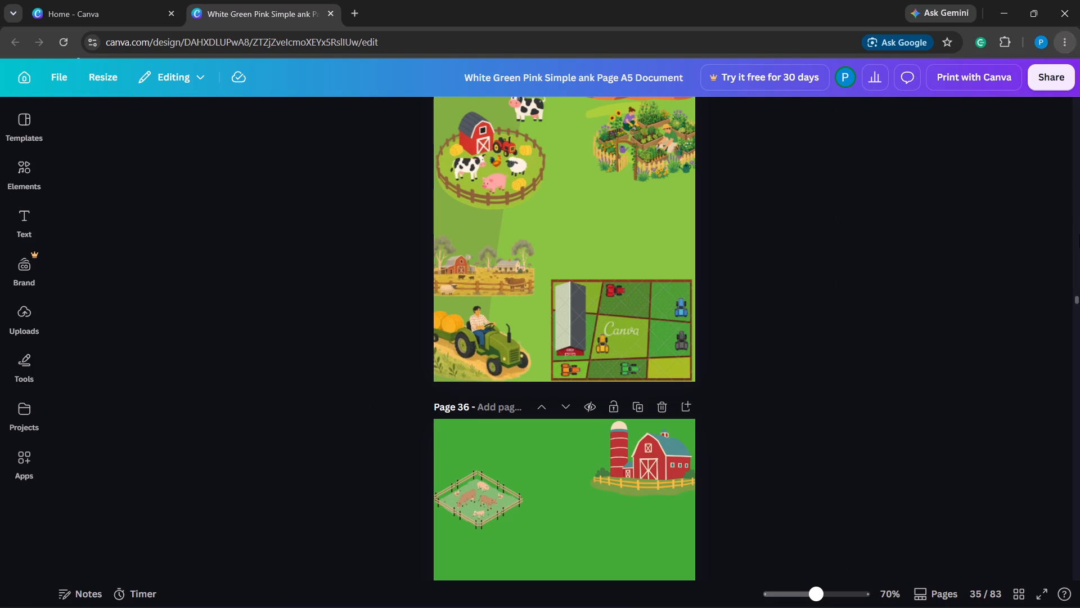
left_click(1079, 303)
left_click_drag(1074, 299, 1079, 540)
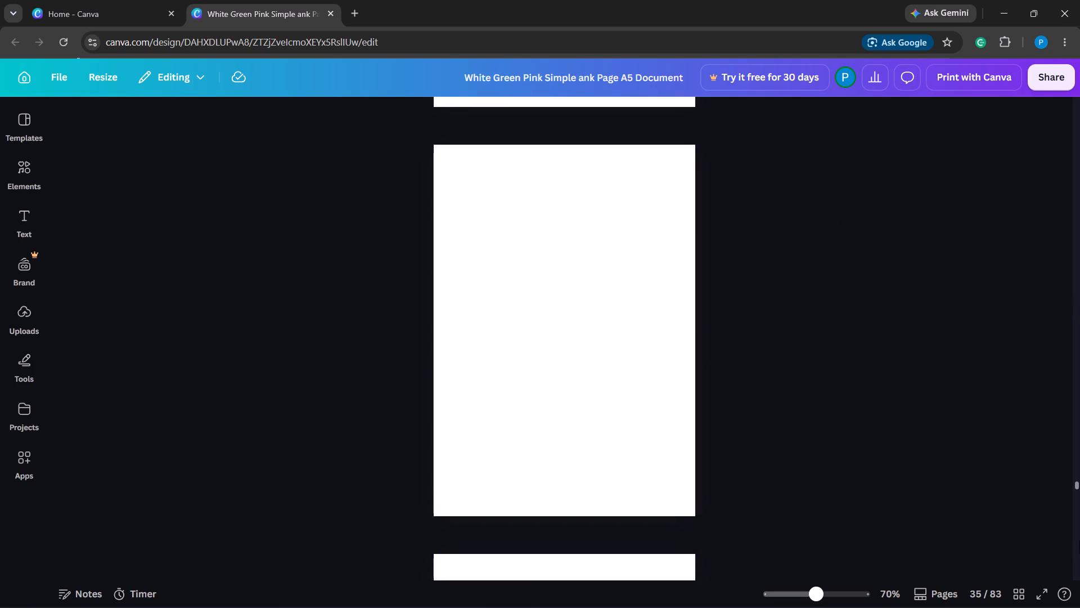
left_click_drag(1079, 540, 1079, 607)
scroll(1079, 607, "up", 1)
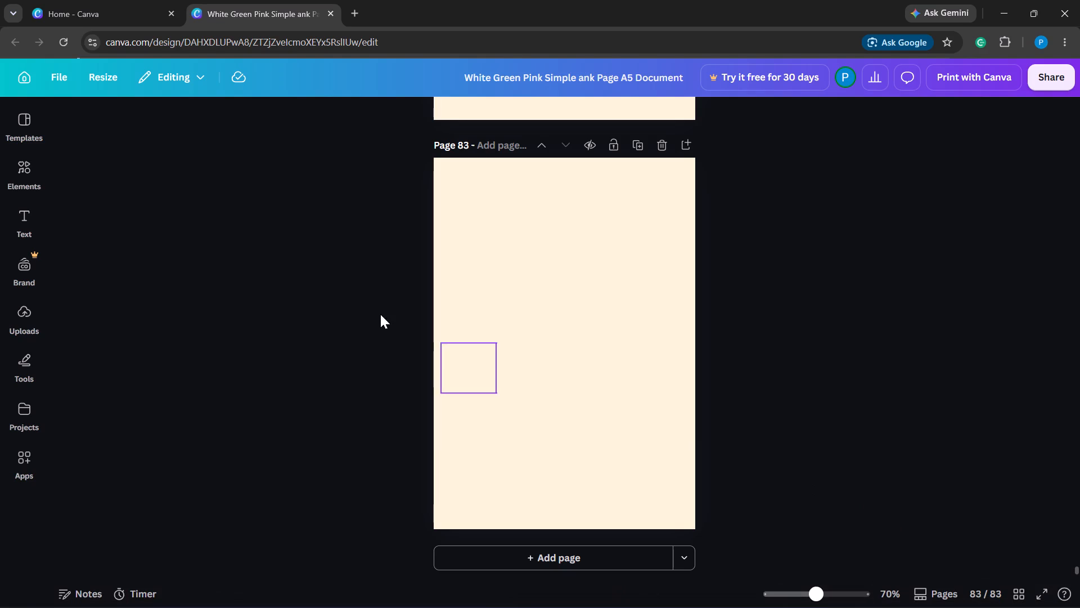
Browse the full set of recommended elements for graphics that suit the festive Diwali design on page 83.
left_click(31, 164)
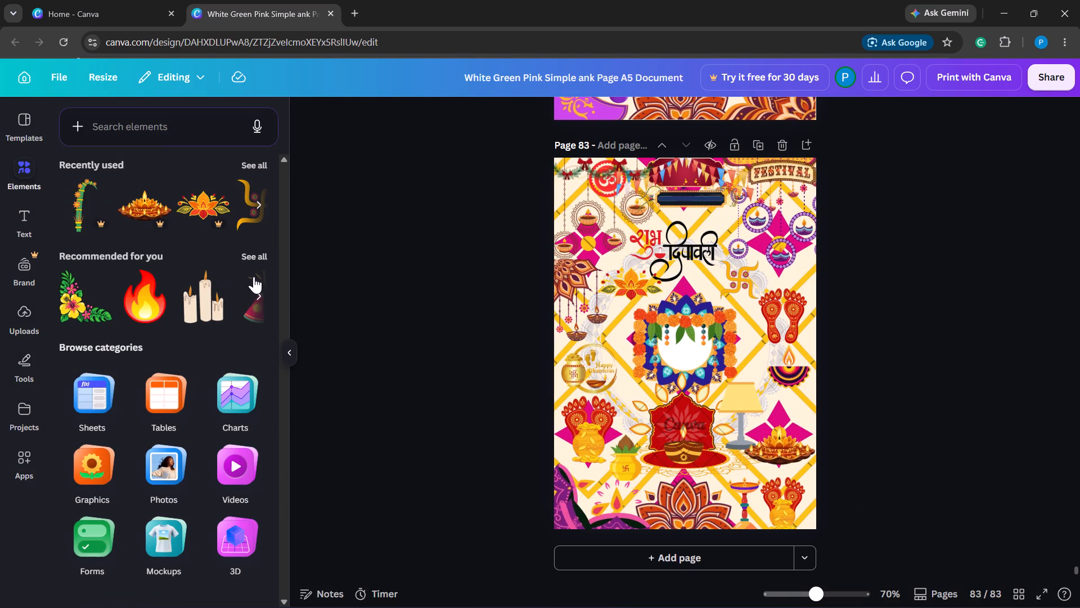
left_click(252, 257)
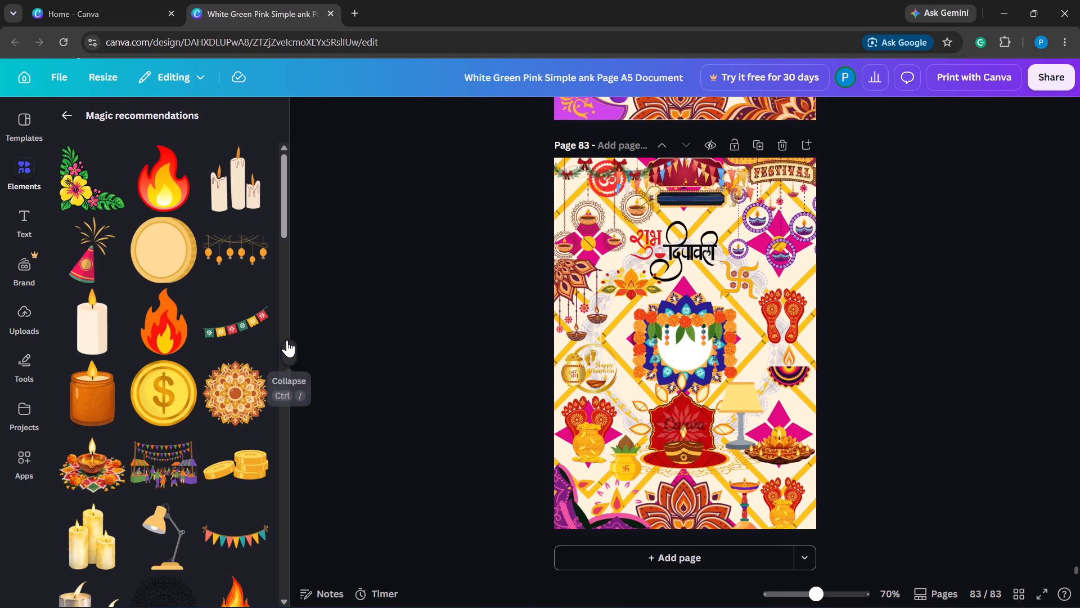
scroll(287, 340, "down", 1)
scroll(197, 394, "down", 2)
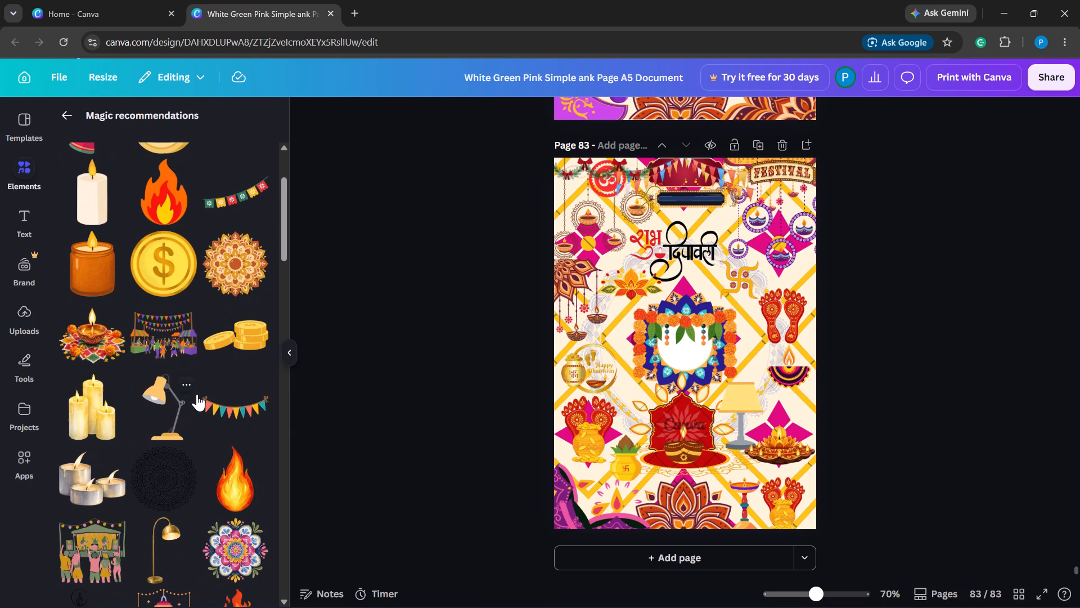
scroll(614, 392, "up", 4)
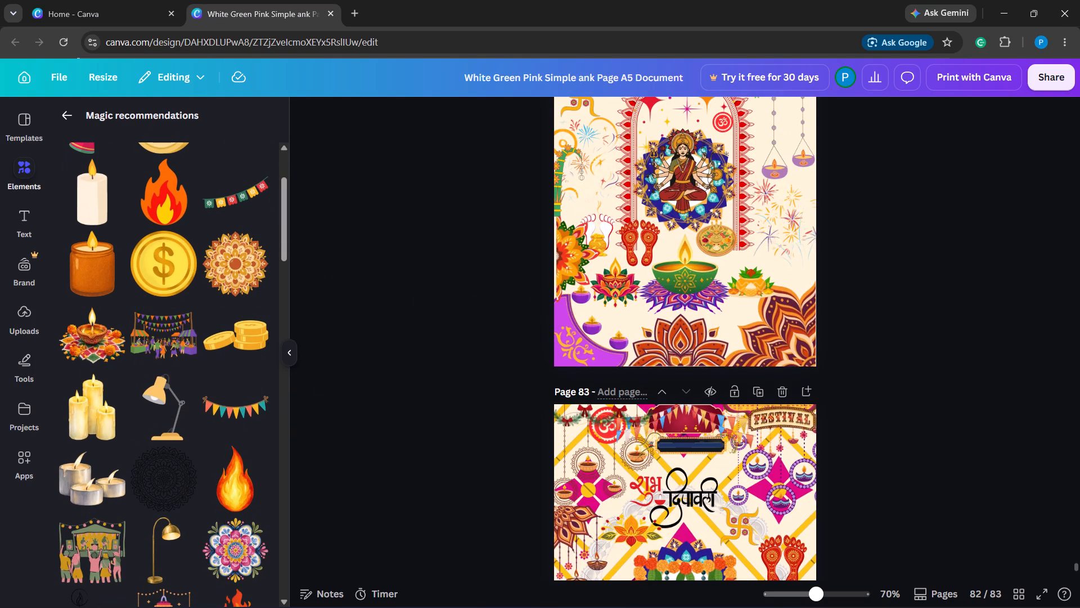
scroll(614, 392, "down", 2)
scroll(189, 447, "down", 4)
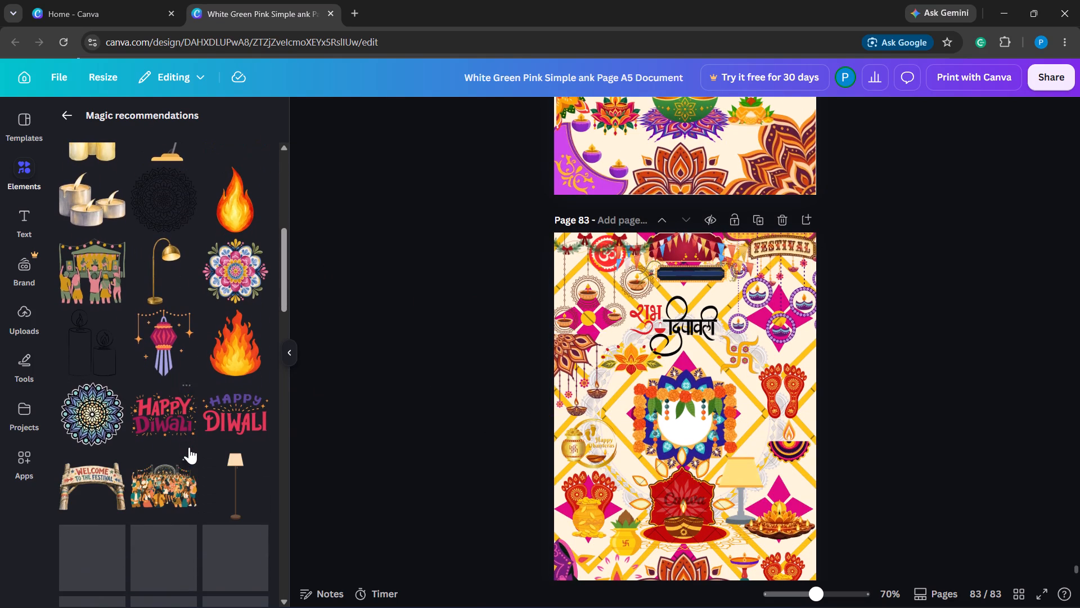
scroll(666, 442, "down", 4)
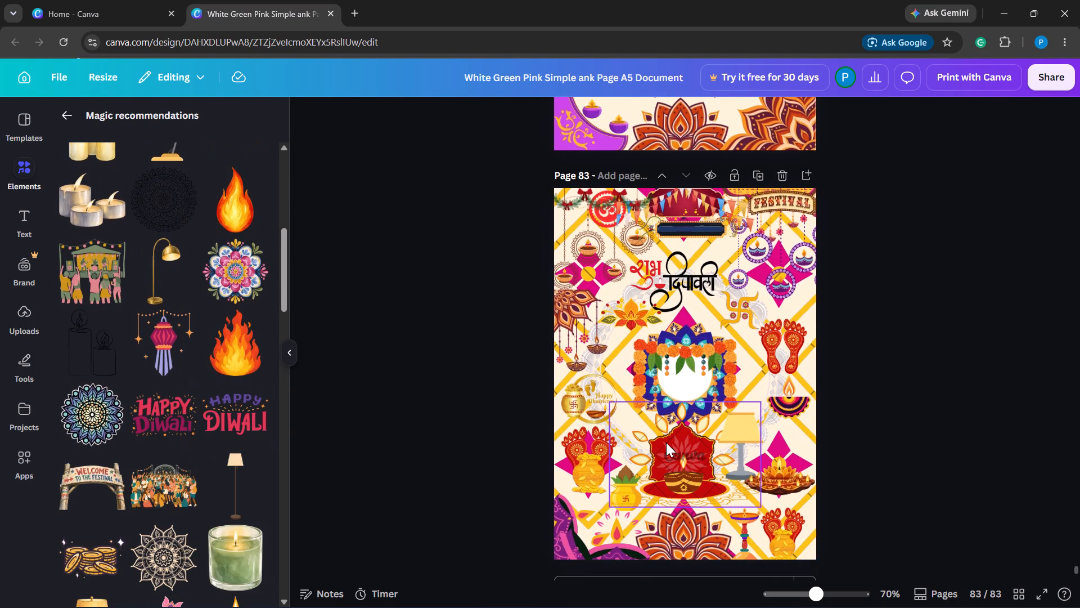
scroll(245, 487, "down", 4)
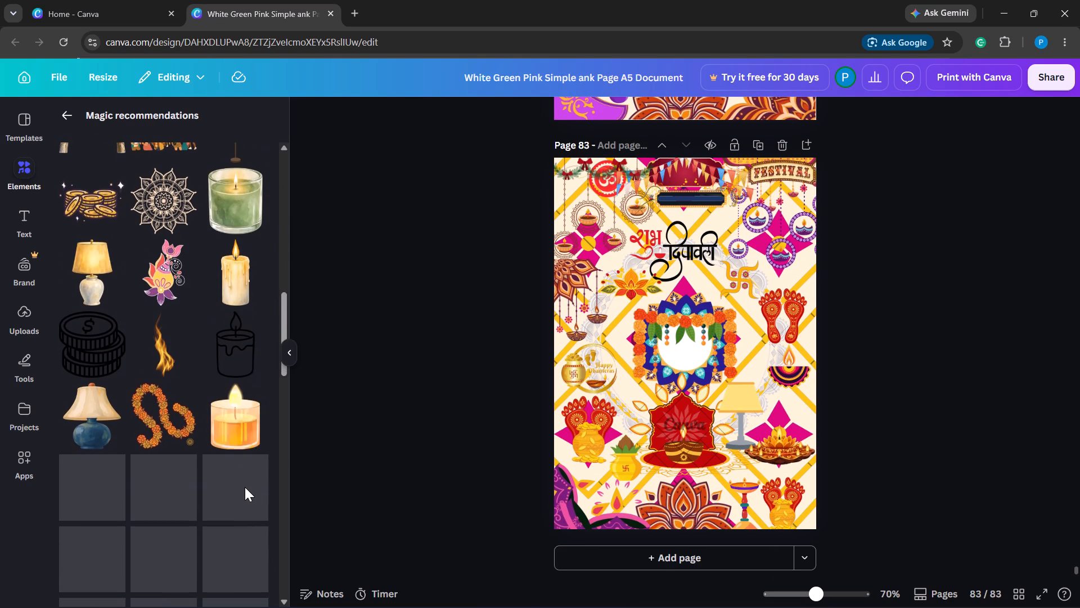
scroll(245, 487, "down", 1)
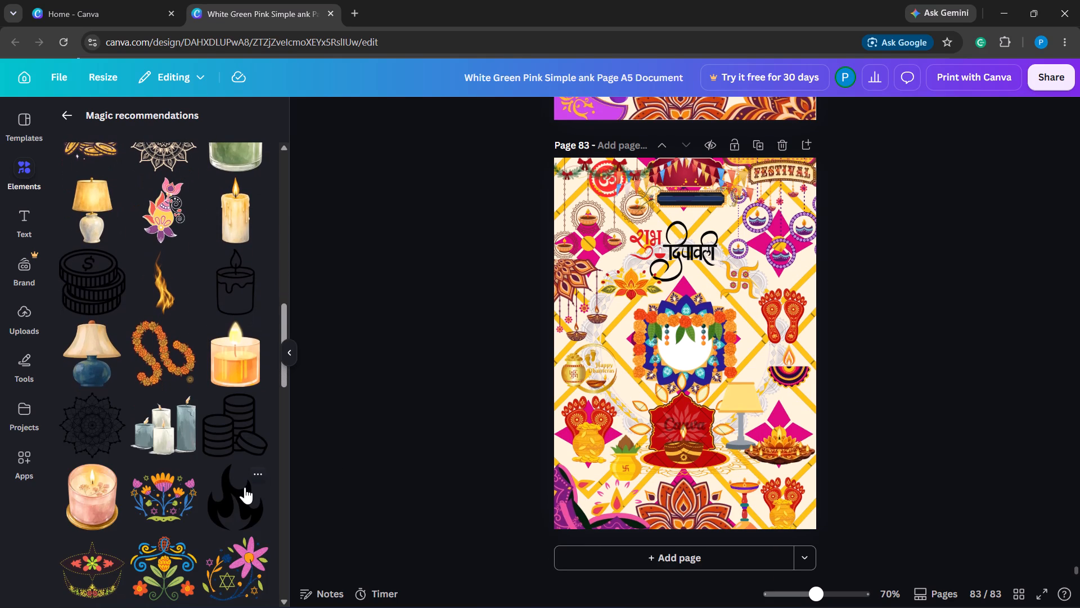
scroll(245, 487, "down", 3)
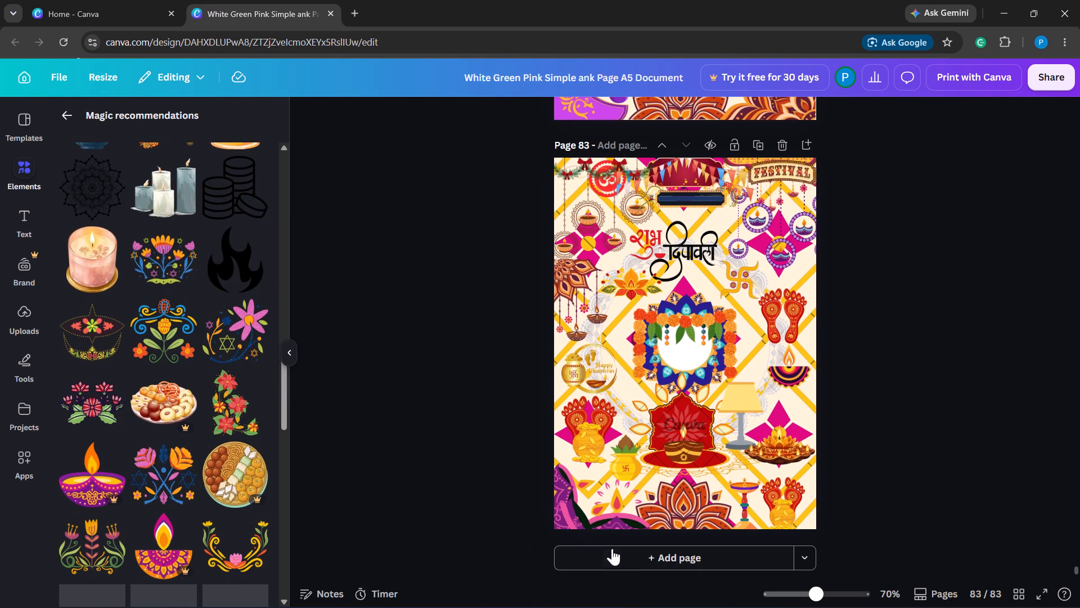
Add a new page 84 after page 83.
left_click(636, 552)
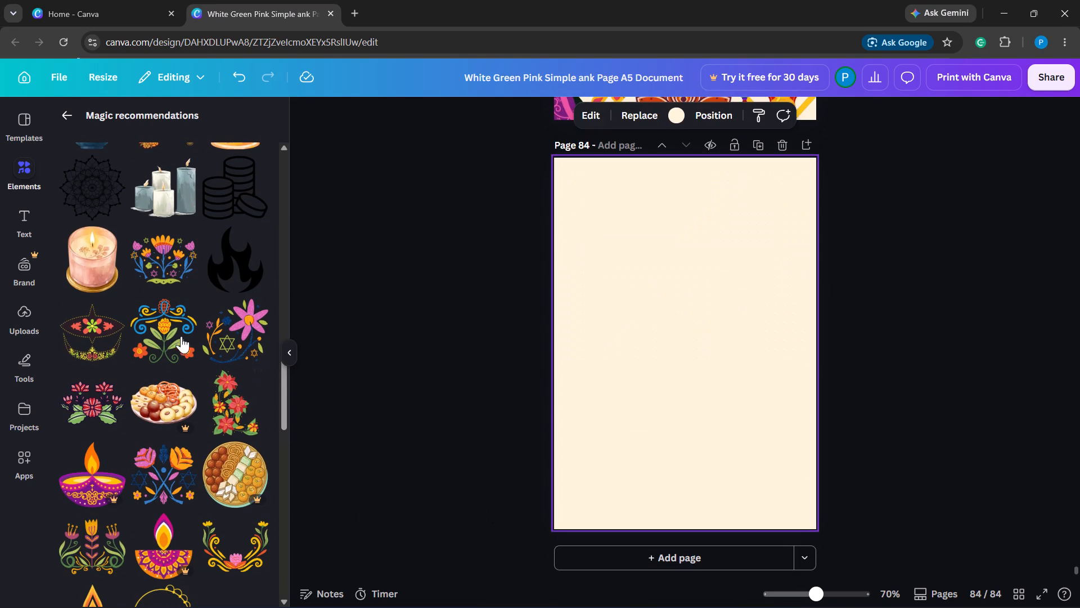
Add the blue-stemmed orange and pink flower bouquet graphic, shrink it to under half size, and place it near page 84's left edge, around mid-height.
left_click(157, 272)
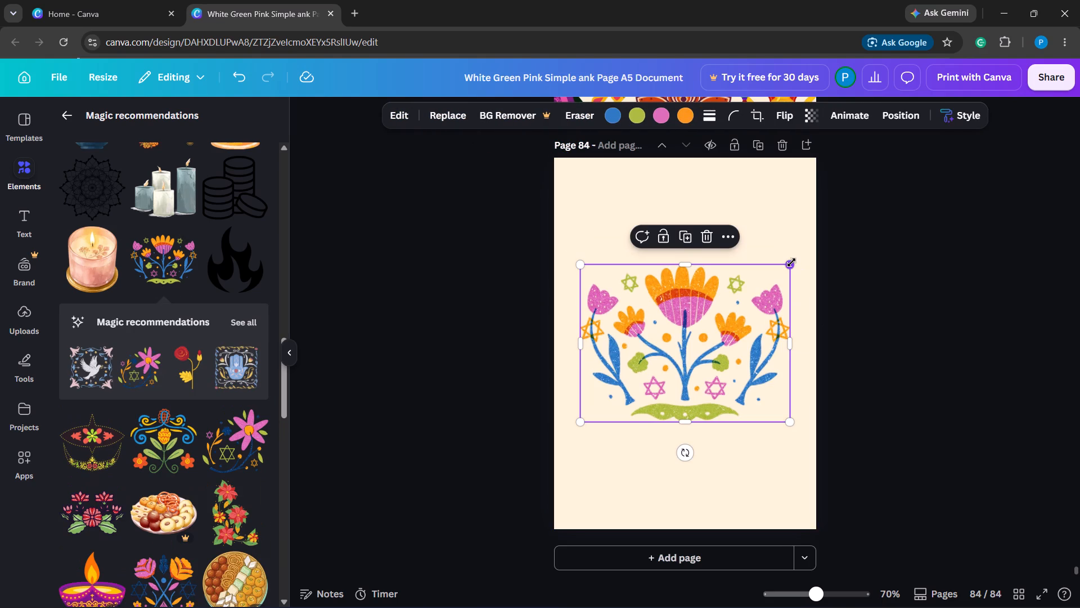
left_click_drag(791, 262, 683, 361)
left_click_drag(638, 387, 631, 373)
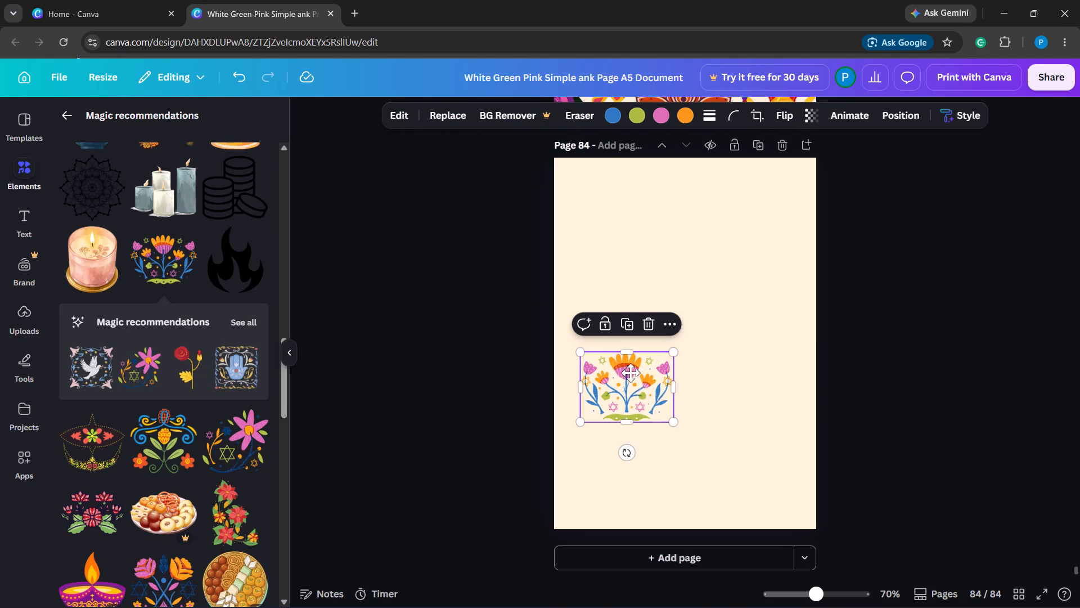
left_click_drag(631, 373, 618, 365)
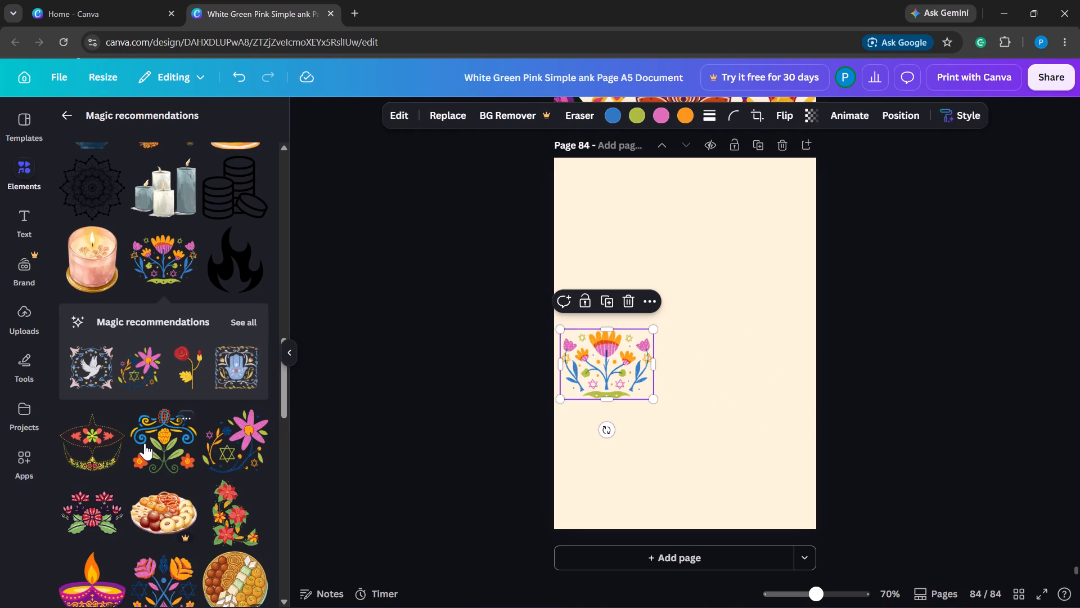
Add the folk flower graphic with blue scrolls and a yellow bud, and place it at the lower centre of page 84.
left_click(145, 443)
left_click_drag(708, 330, 705, 444)
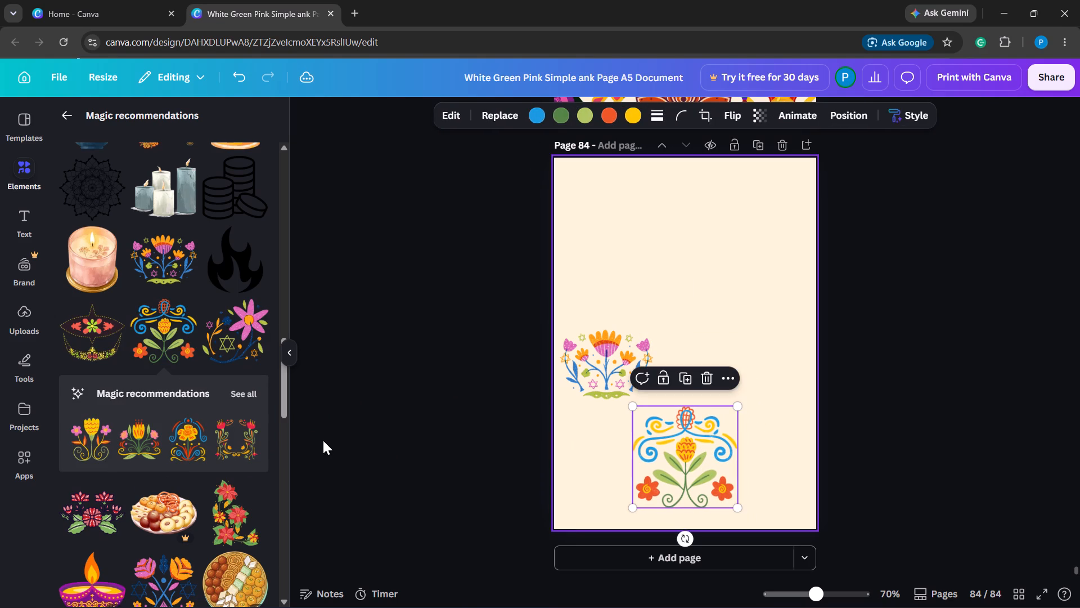
Add the red-flowered ornamental frame graphic from the folk flower's related recommendations to page 84.
left_click(241, 444)
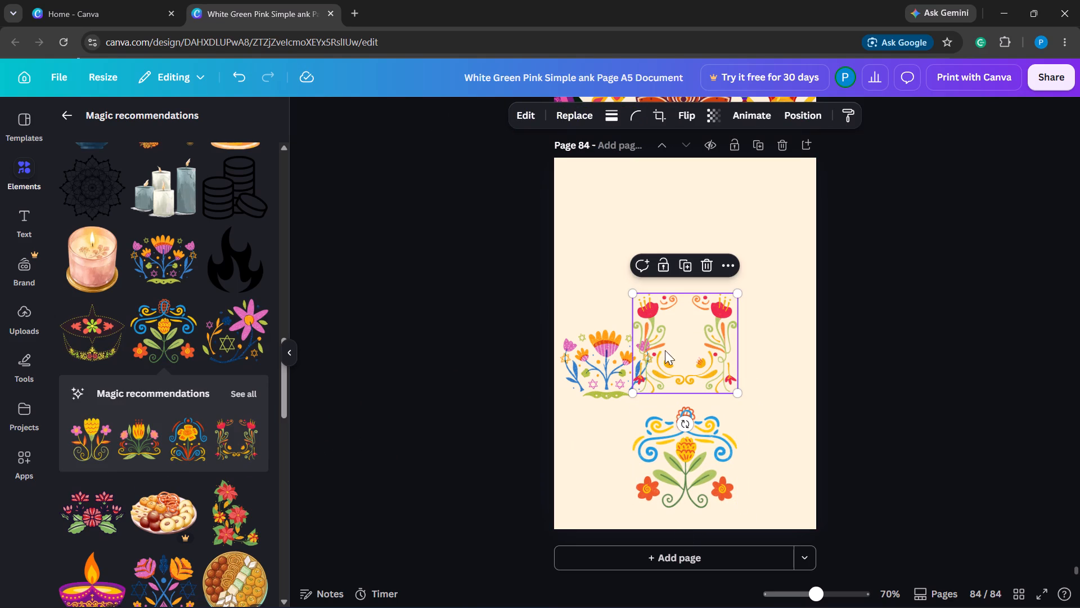
Move the flower bouquet and the red-flowered frame together slightly lower, so the frame sits just above the blue-scroll flower.
left_click_drag(551, 379, 730, 288)
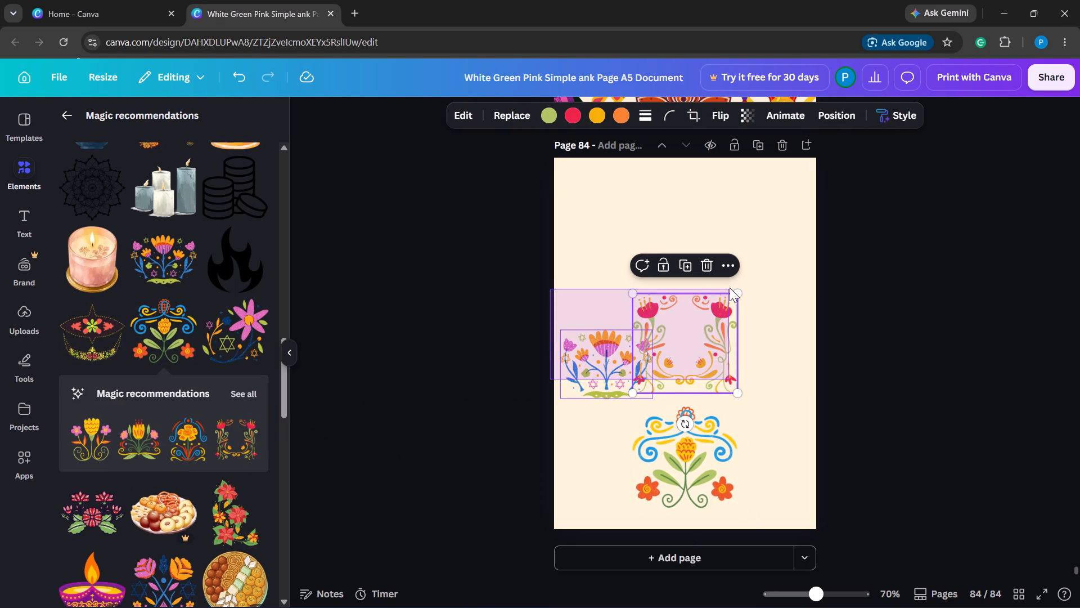
left_click_drag(730, 288, 673, 379)
left_click_drag(590, 366, 719, 182)
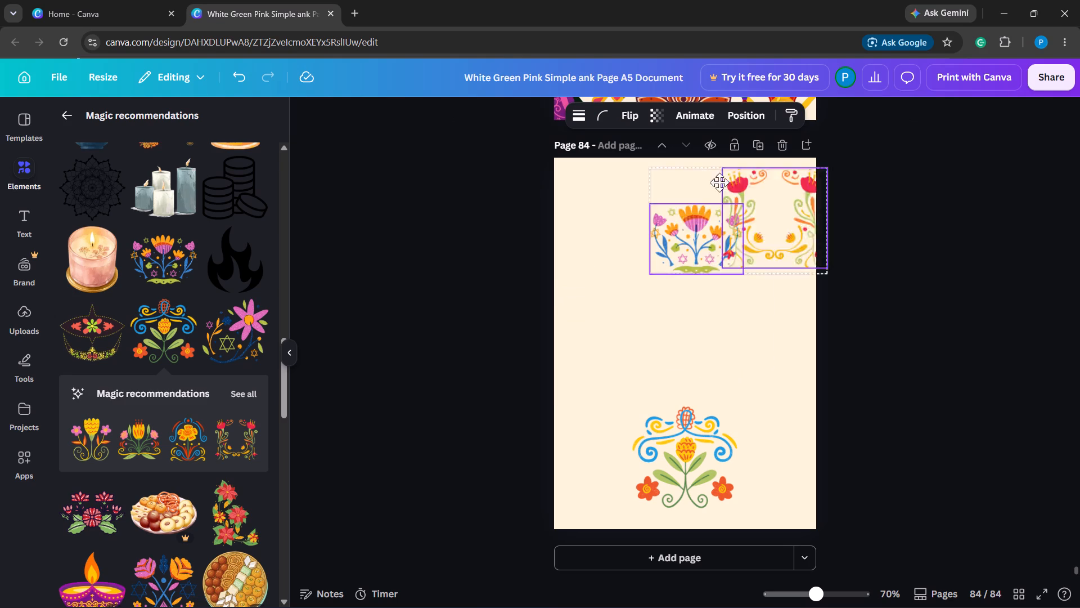
left_click_drag(719, 182, 730, 173)
left_click_drag(803, 172, 665, 378)
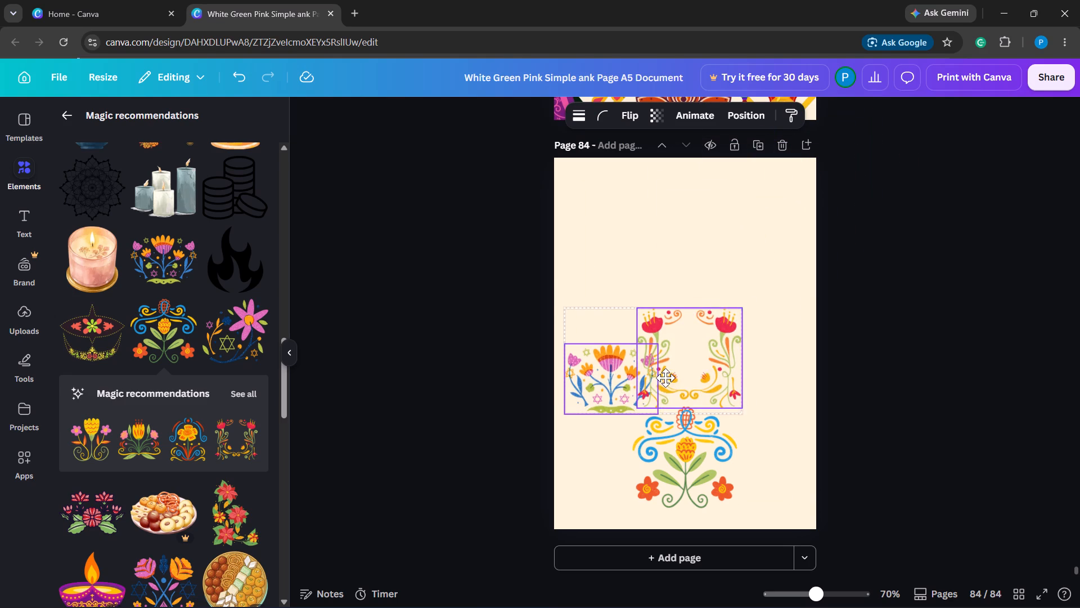
left_click_drag(665, 378, 664, 378)
left_click(664, 378)
left_click(767, 356)
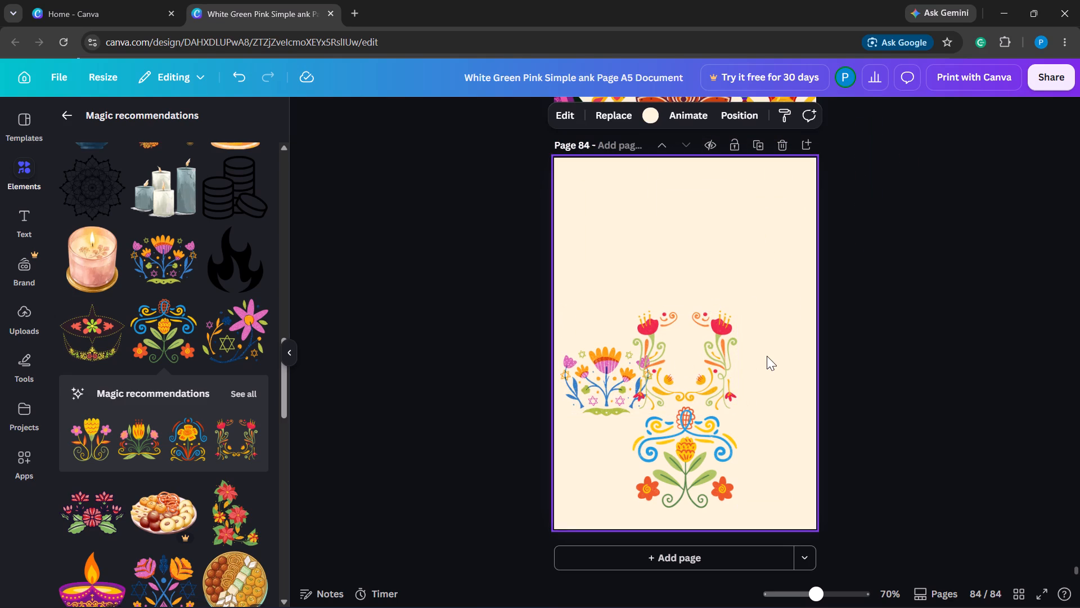
Move the red-flowered frame alone into the bottom-left corner of page 84.
left_click(715, 373)
left_click_drag(715, 373, 661, 508)
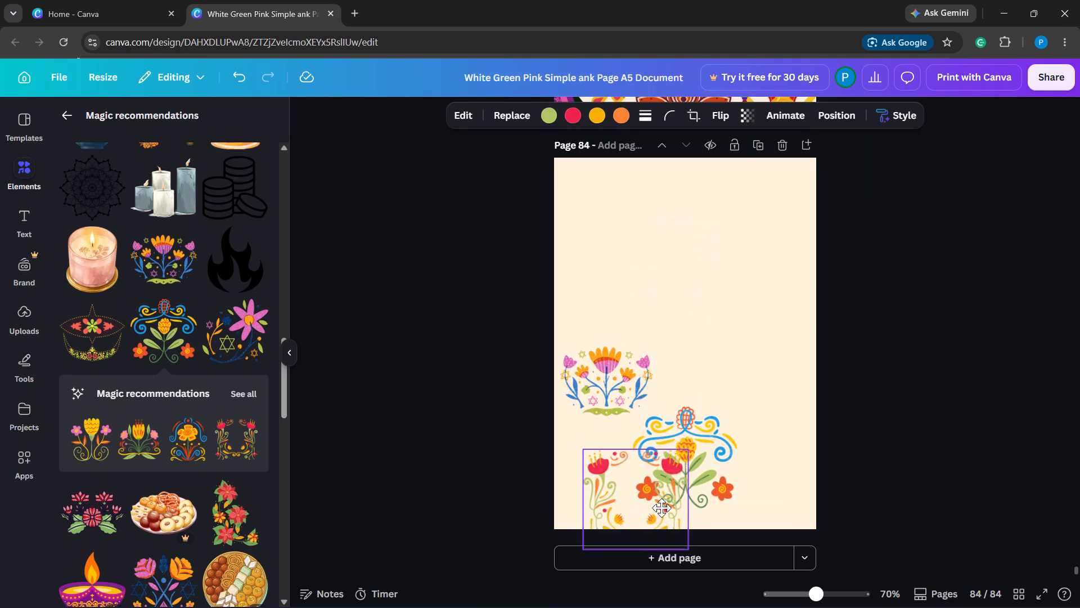
left_click_drag(661, 508, 636, 489)
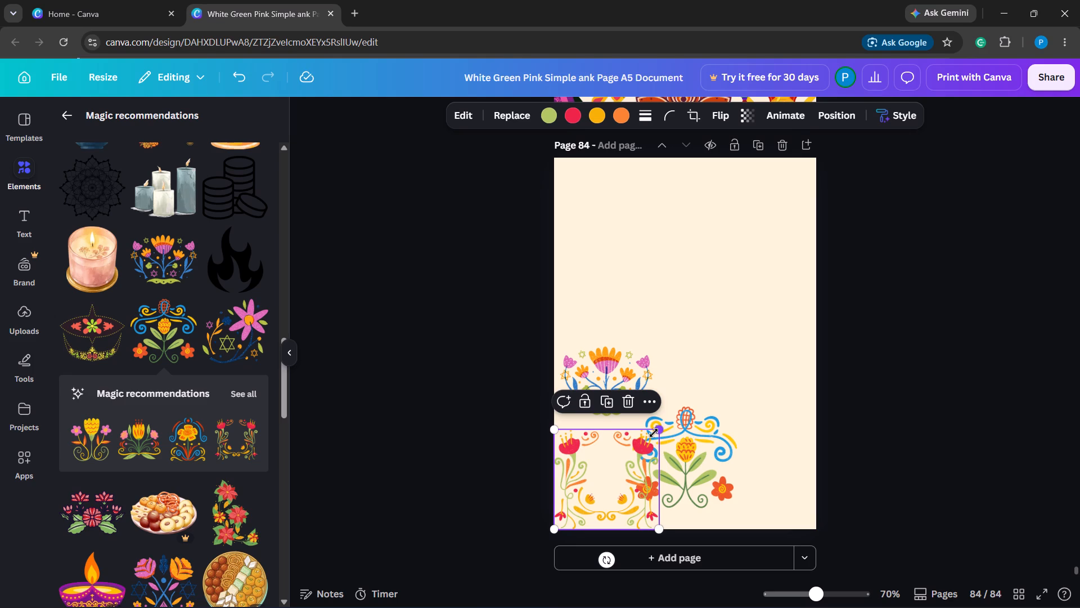
Enlarge the red-flowered frame from the bottom-left corner until it spans the full width of page 84.
left_click_drag(654, 433, 817, 336)
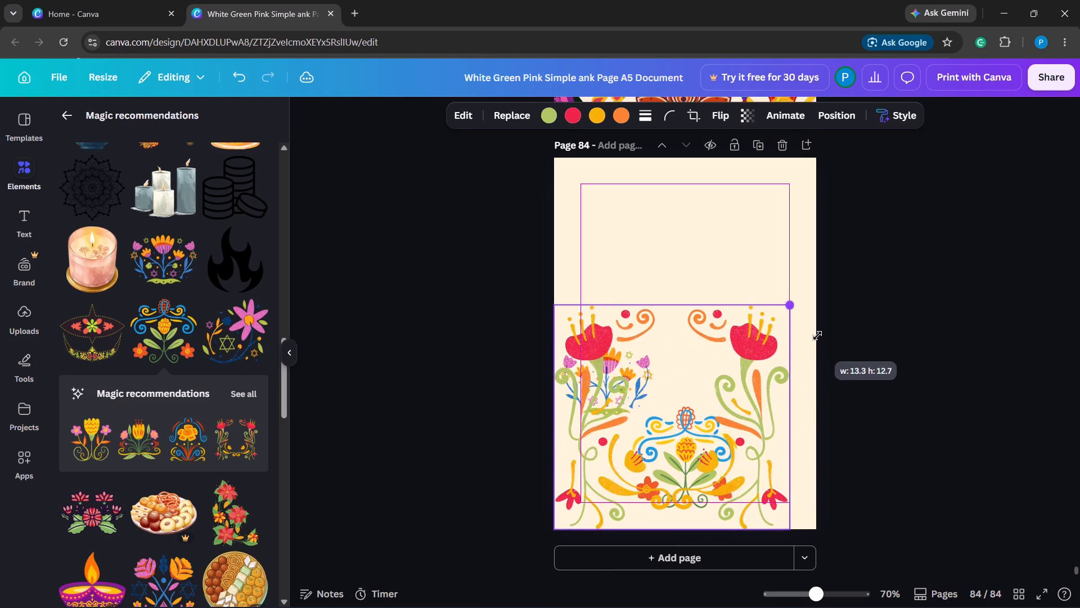
left_click_drag(817, 336, 854, 327)
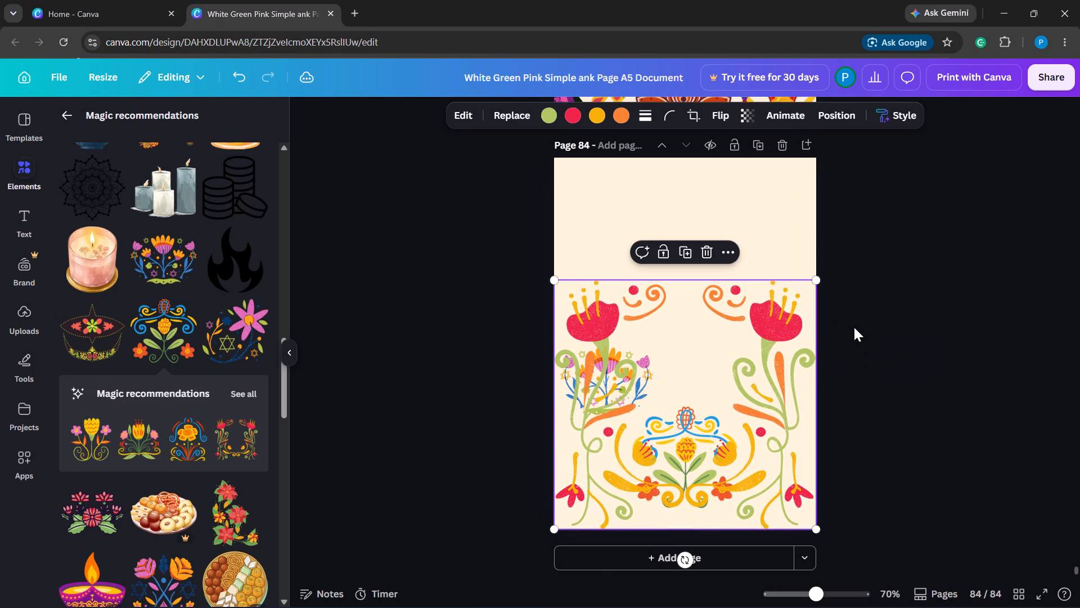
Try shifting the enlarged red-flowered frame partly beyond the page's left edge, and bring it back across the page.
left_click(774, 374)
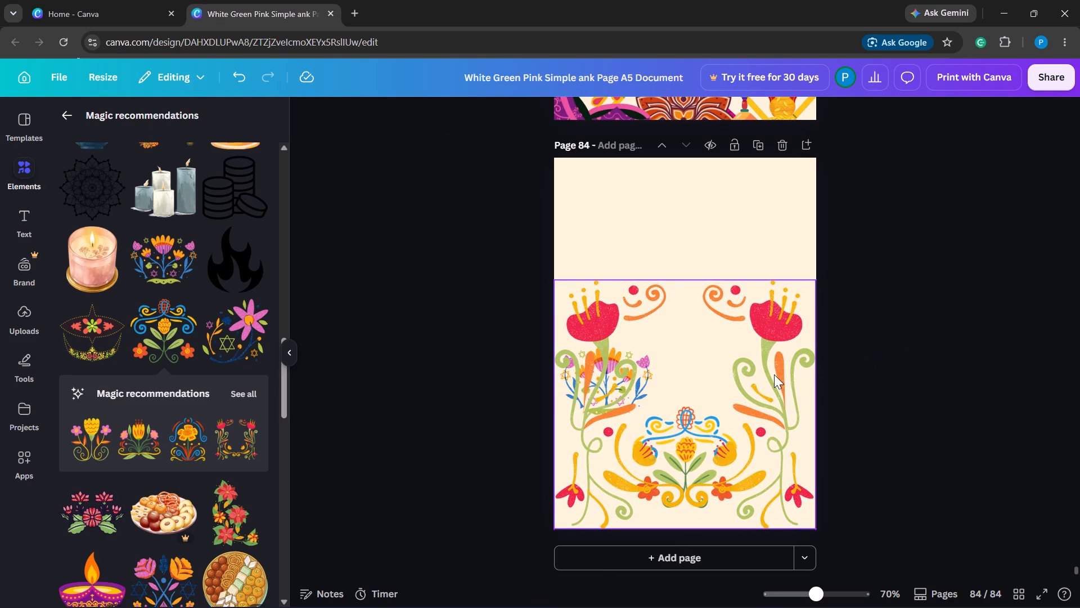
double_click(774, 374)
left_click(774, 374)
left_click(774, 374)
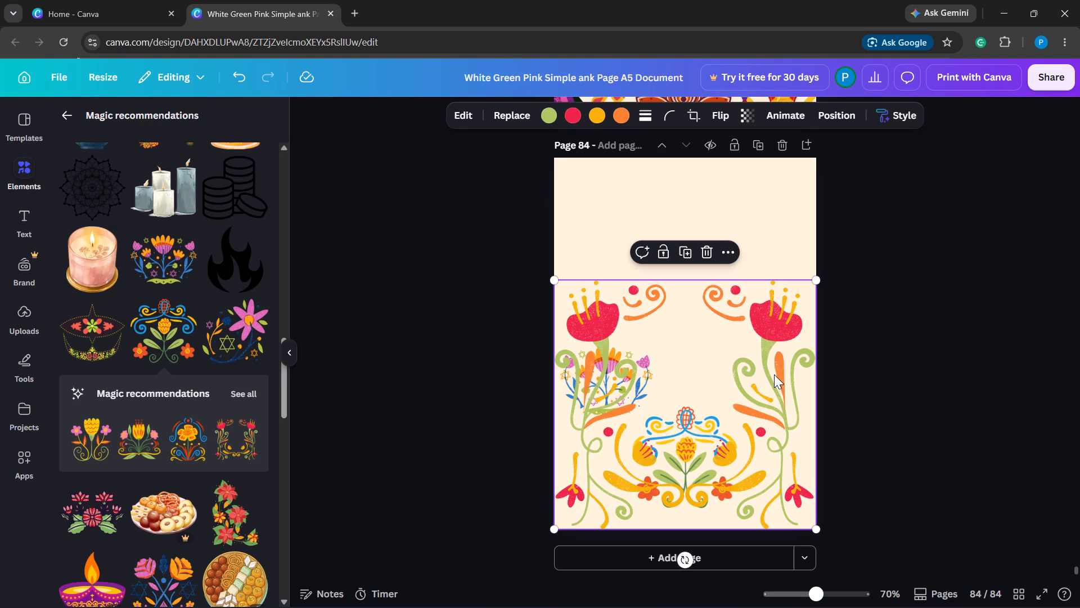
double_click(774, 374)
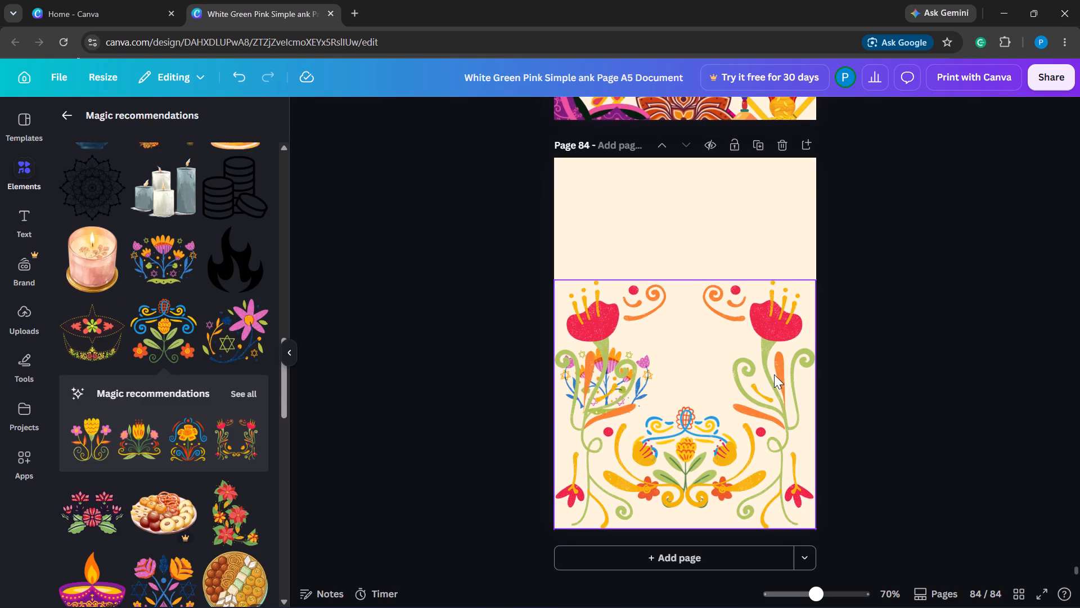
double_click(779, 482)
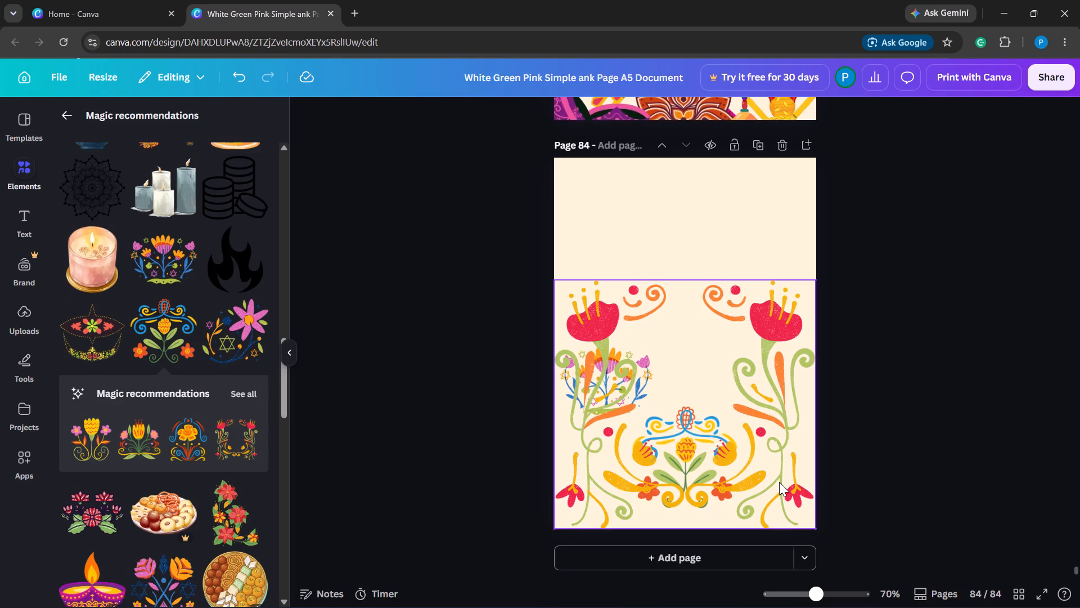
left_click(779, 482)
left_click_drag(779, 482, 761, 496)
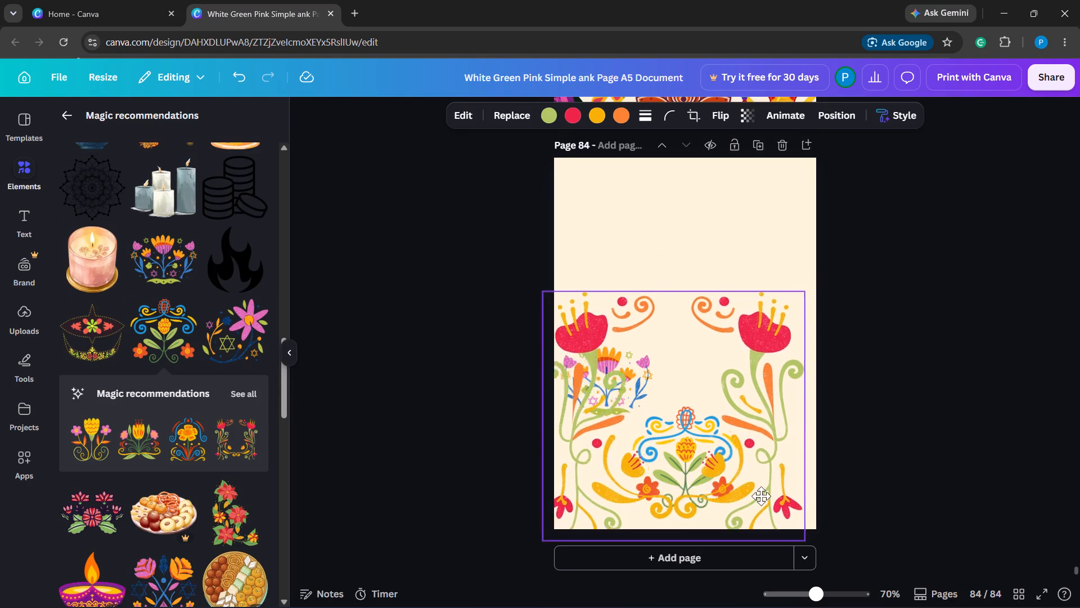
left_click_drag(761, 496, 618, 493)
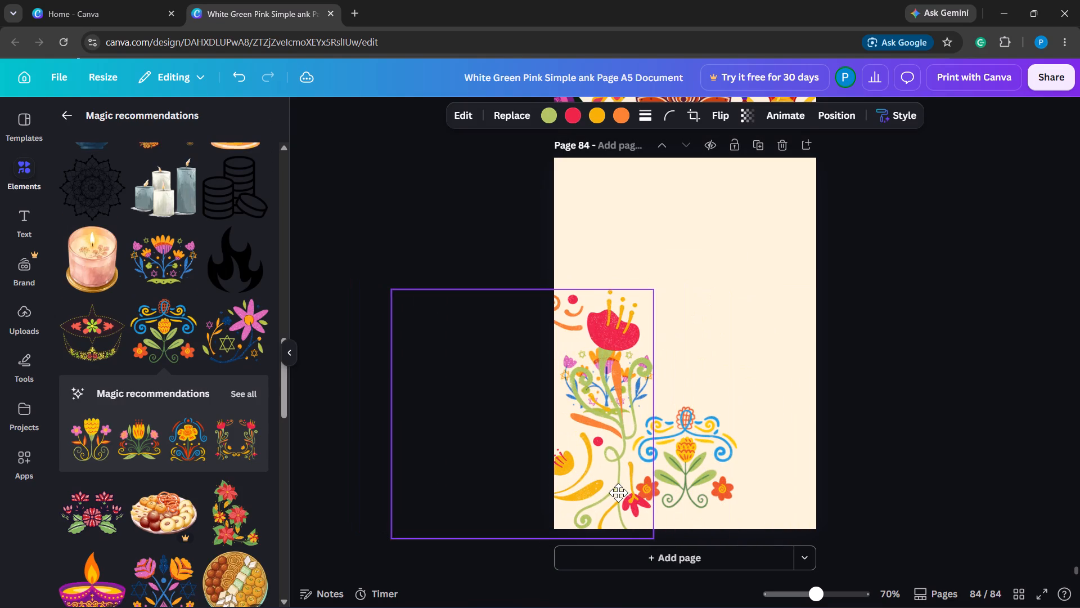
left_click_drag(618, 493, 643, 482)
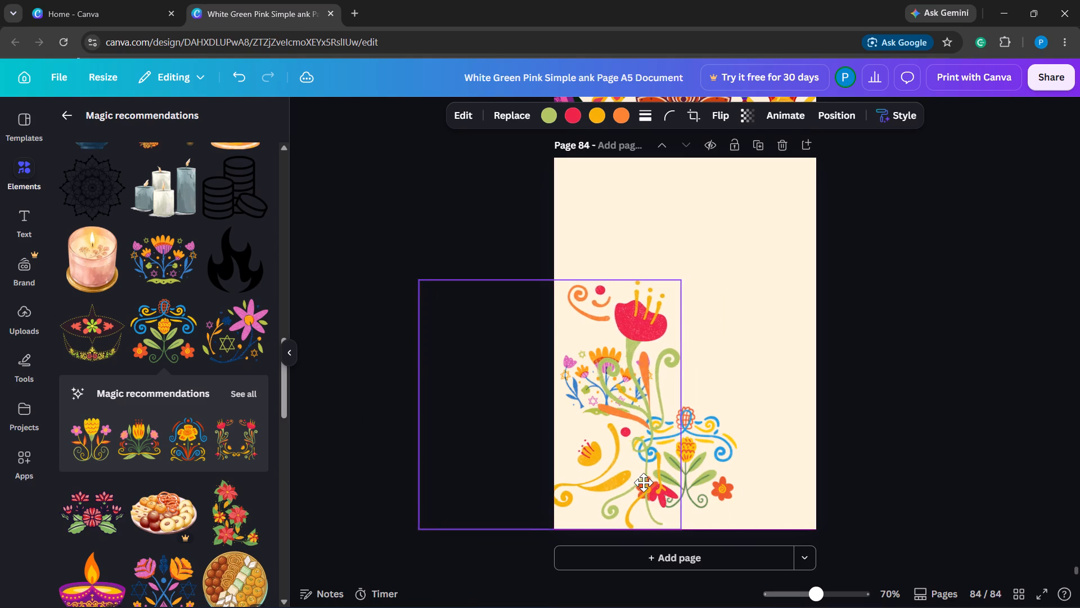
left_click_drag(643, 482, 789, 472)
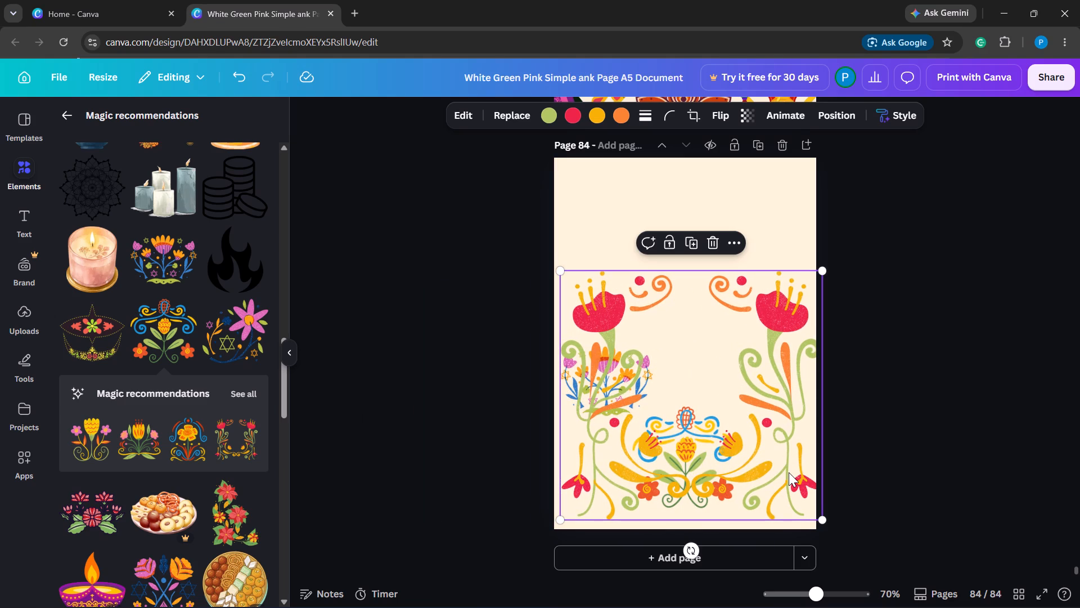
Crop the red-flowered frame freeform to its left part, keeping only one tall red-flower strip.
triple_click(789, 472)
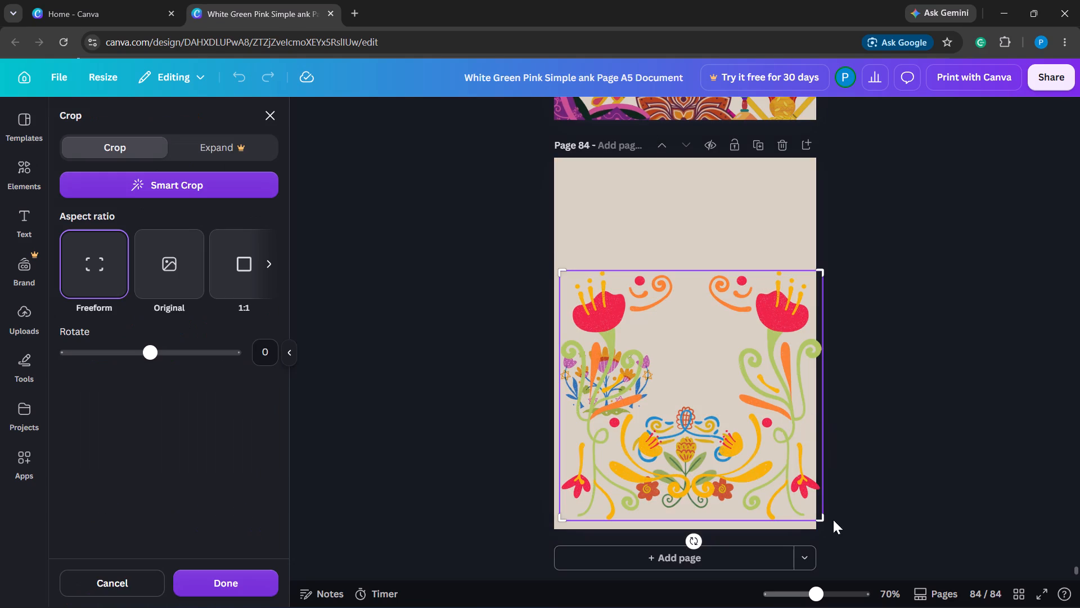
left_click_drag(819, 524, 673, 550)
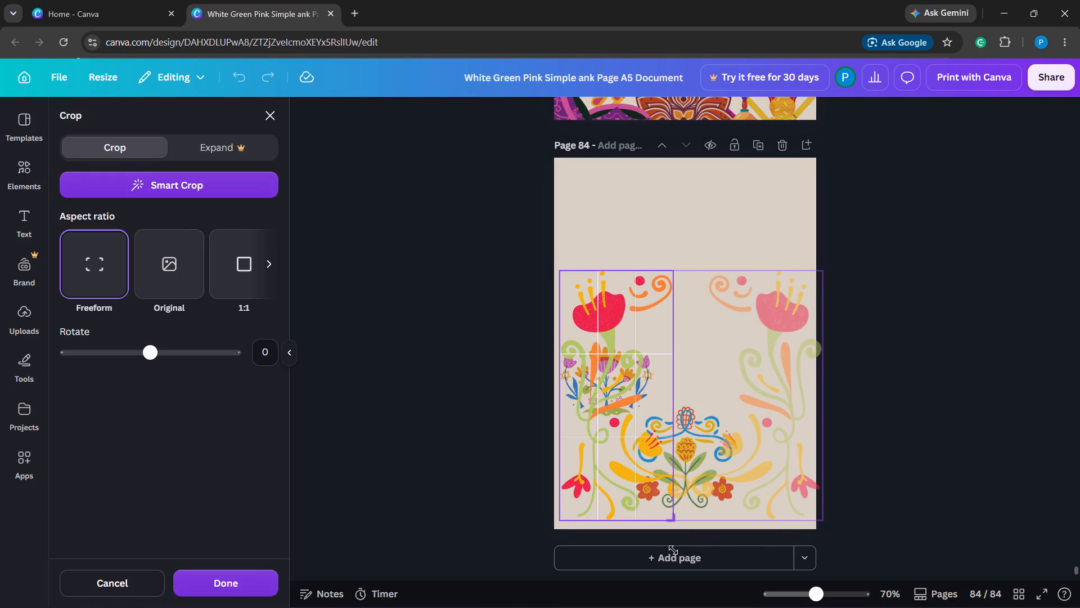
left_click_drag(673, 550, 664, 550)
left_click(868, 472)
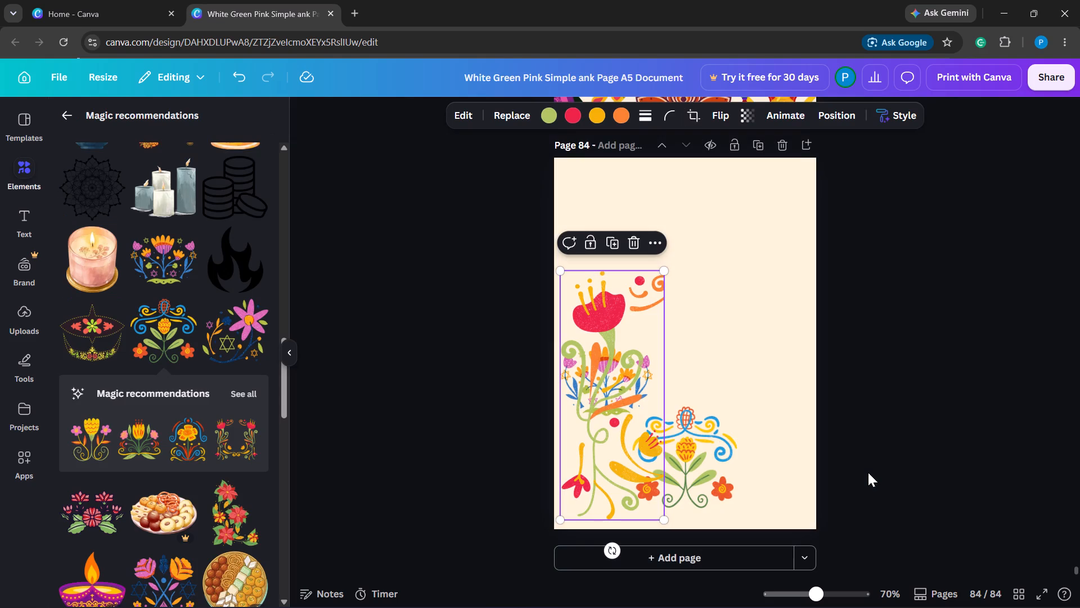
Move the cropped red-flower strip aside and delete the flower bouquet and the blue-scroll flower from page 84.
left_click_drag(615, 416, 787, 385)
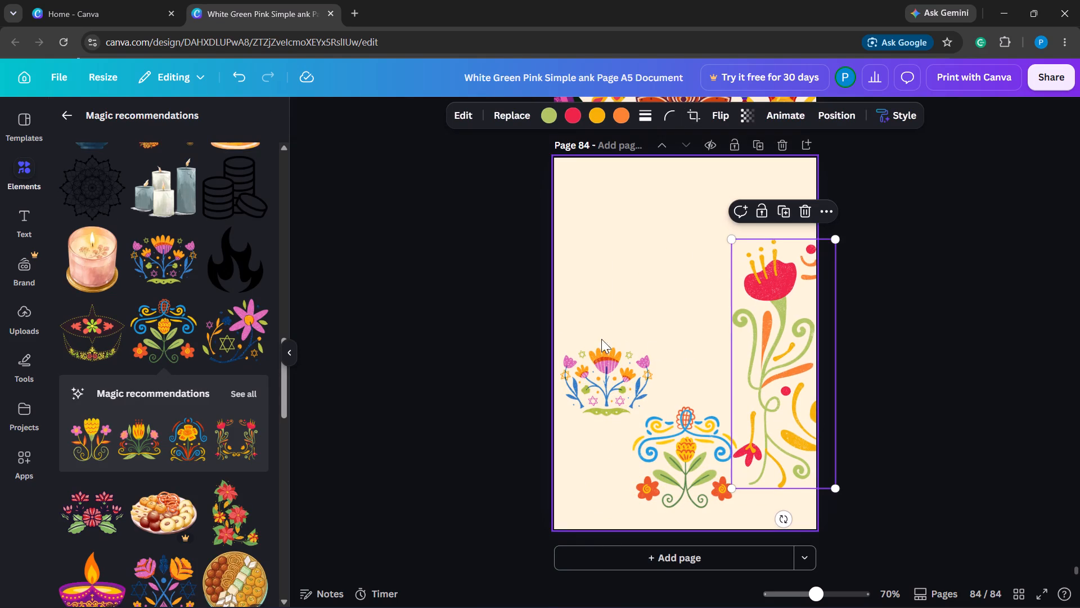
left_click(606, 372)
key("0")
key("Delete")
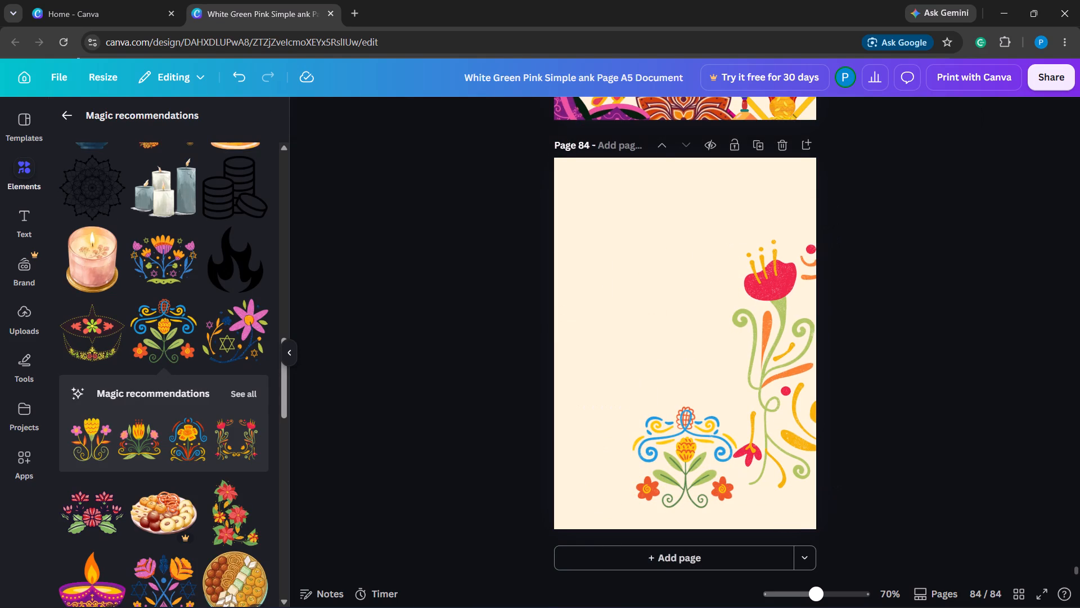
left_click(650, 455)
key("Delete")
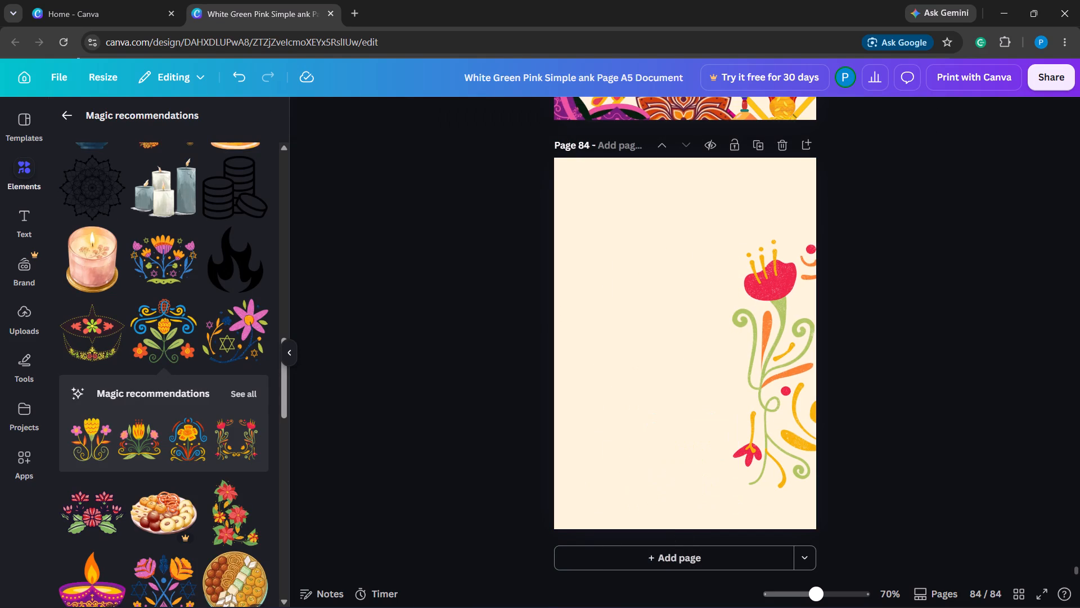
Place the cropped red-flower strip in the page's bottom-left corner and shrink it to about a third of the page height.
left_click(802, 392)
left_click_drag(802, 392, 623, 441)
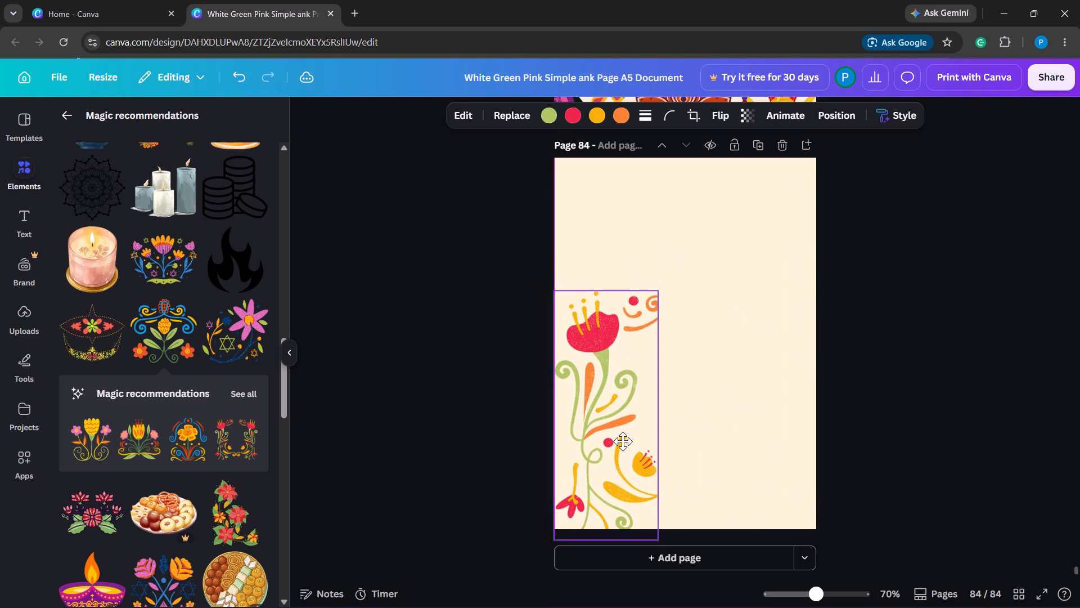
left_click_drag(623, 441, 619, 437)
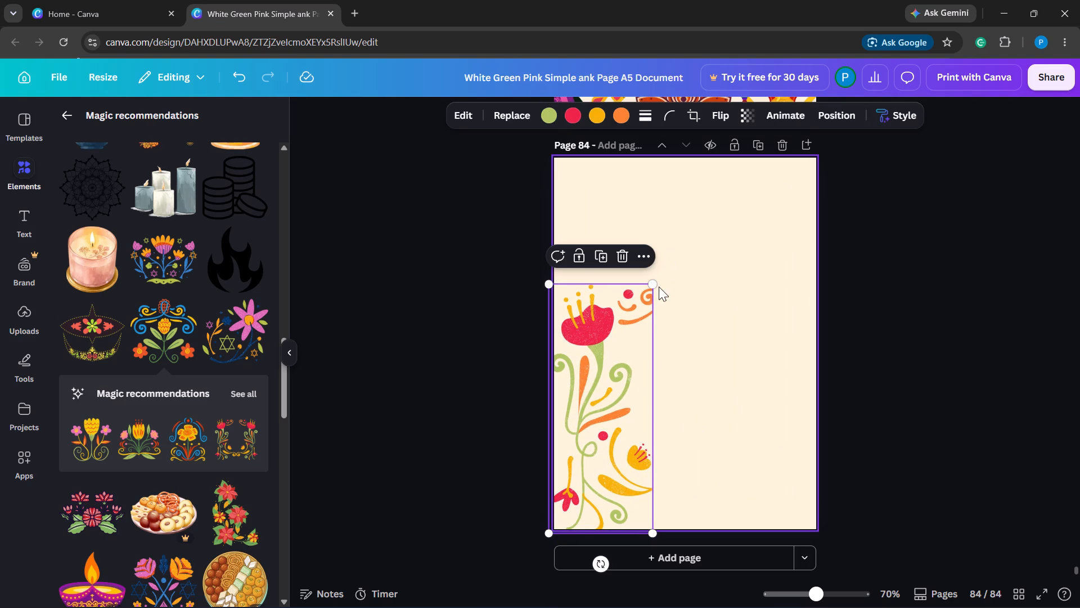
left_click_drag(652, 287, 630, 426)
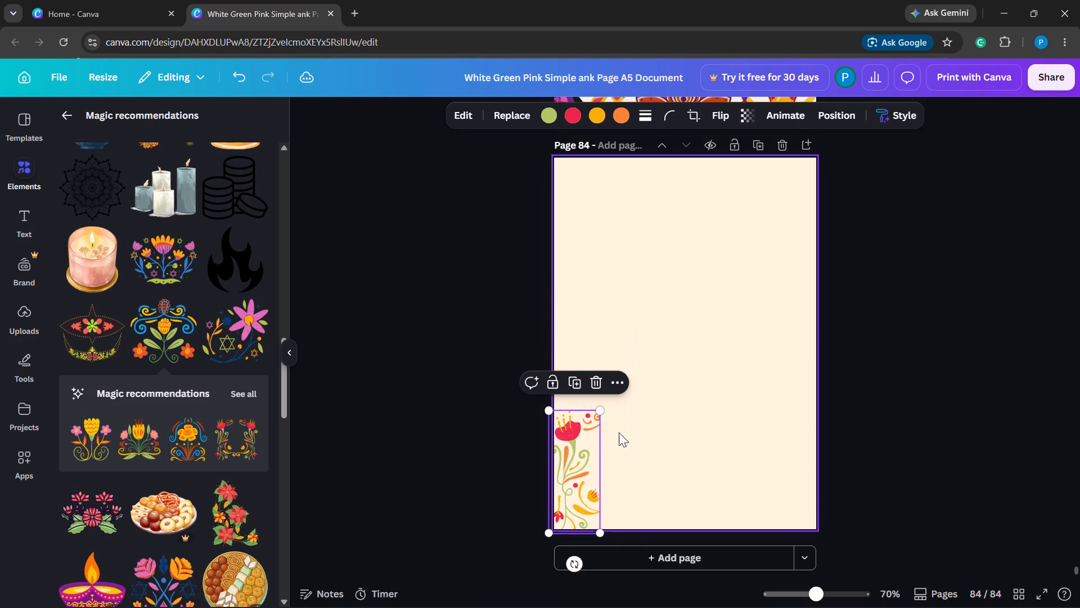
left_click(462, 495)
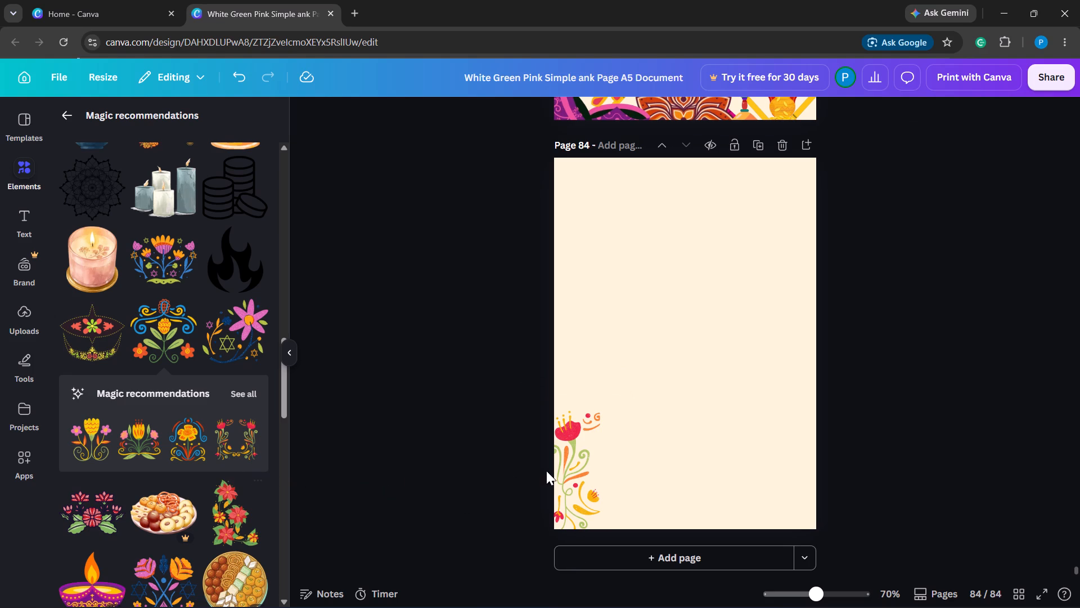
Copy the red-flower strip into the page's bottom-right corner and flip the copy horizontally to mirror the original.
left_click(580, 466)
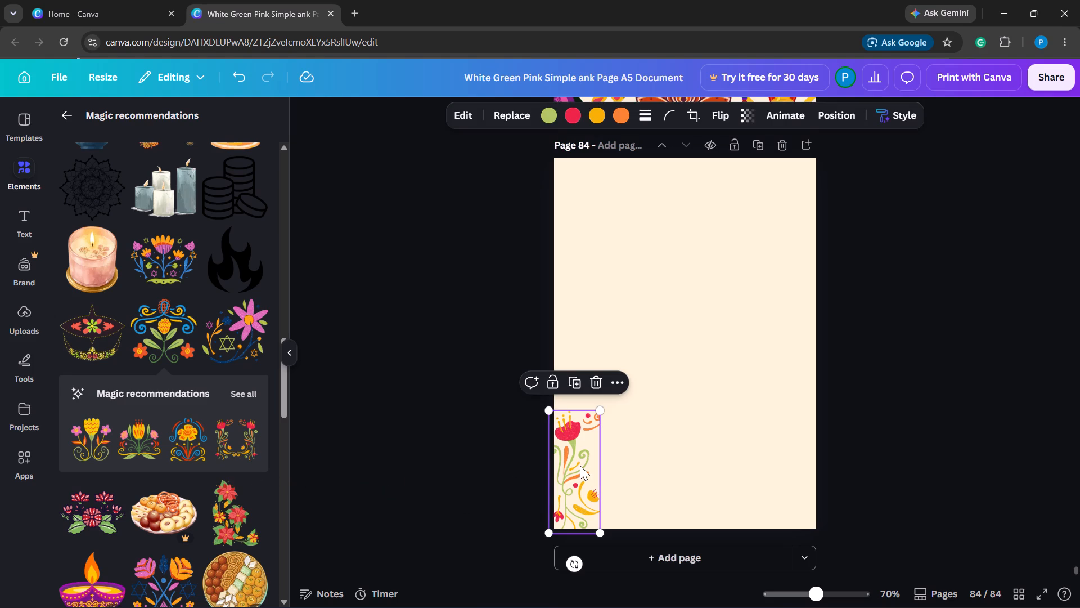
key("ctrl+c")
key("ctrl+v")
left_click_drag(580, 466, 847, 443)
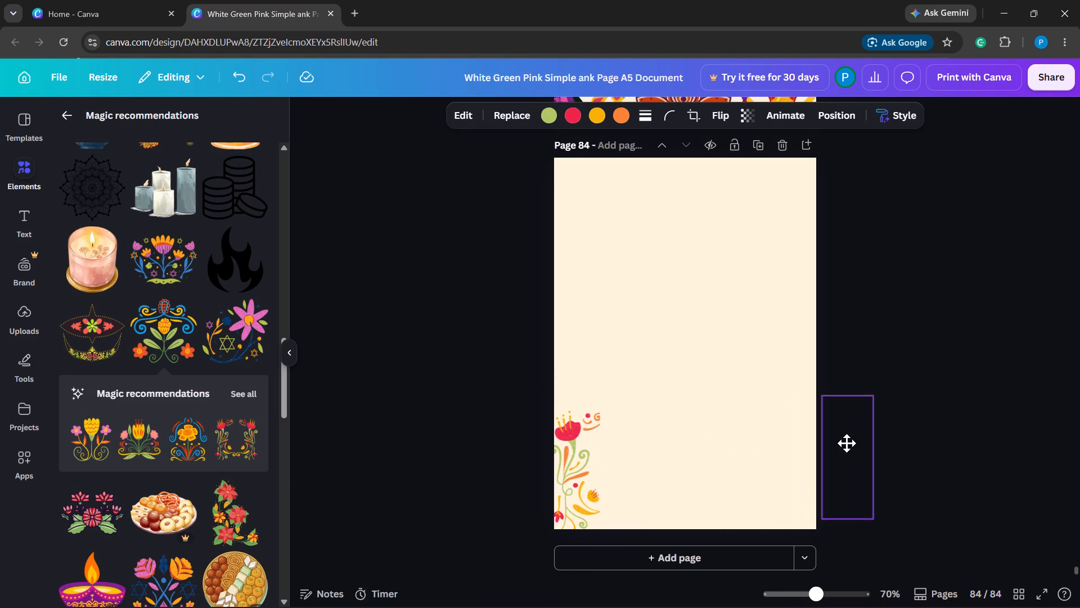
left_click_drag(847, 443, 786, 454)
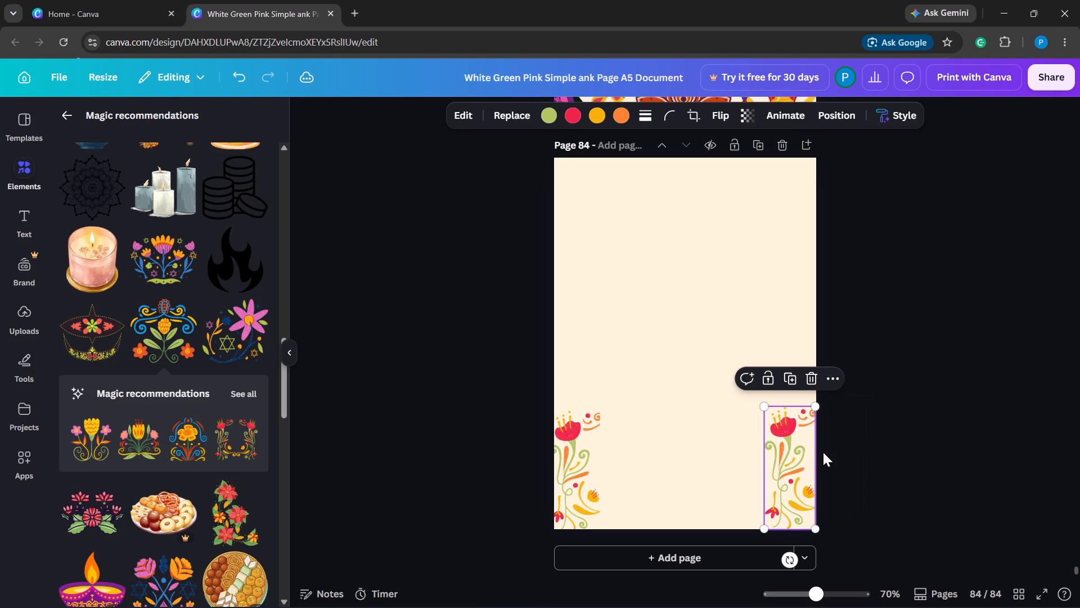
left_click(716, 110)
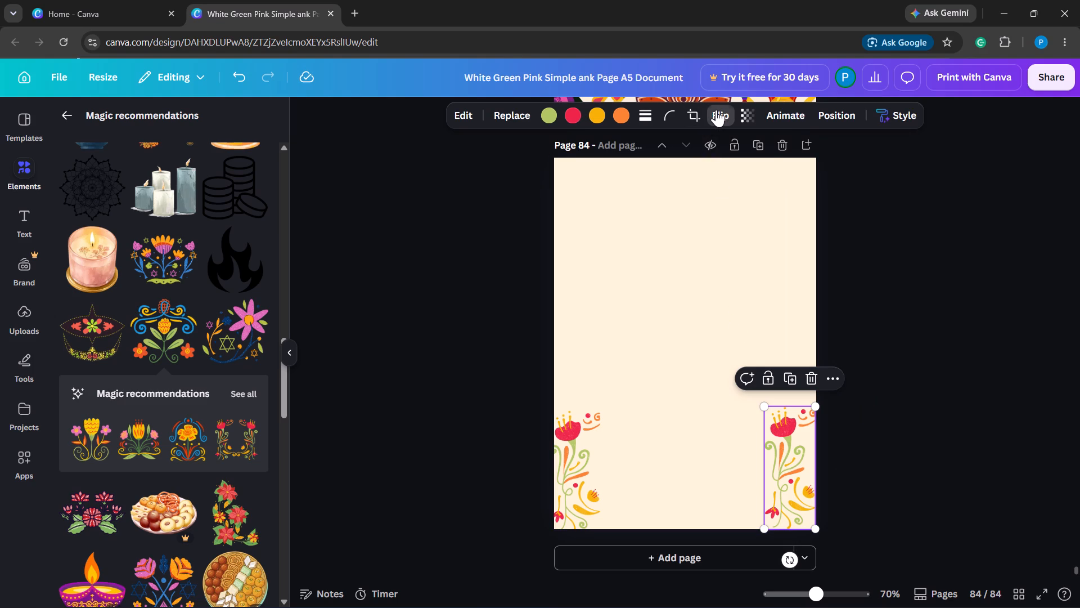
left_click(701, 147)
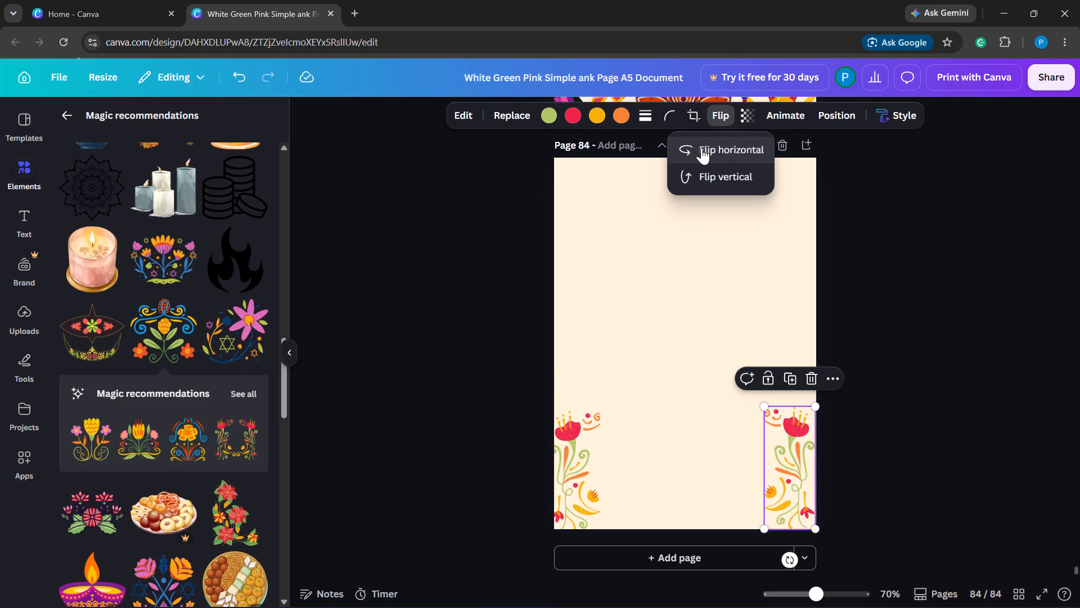
left_click(836, 318)
left_click(836, 318)
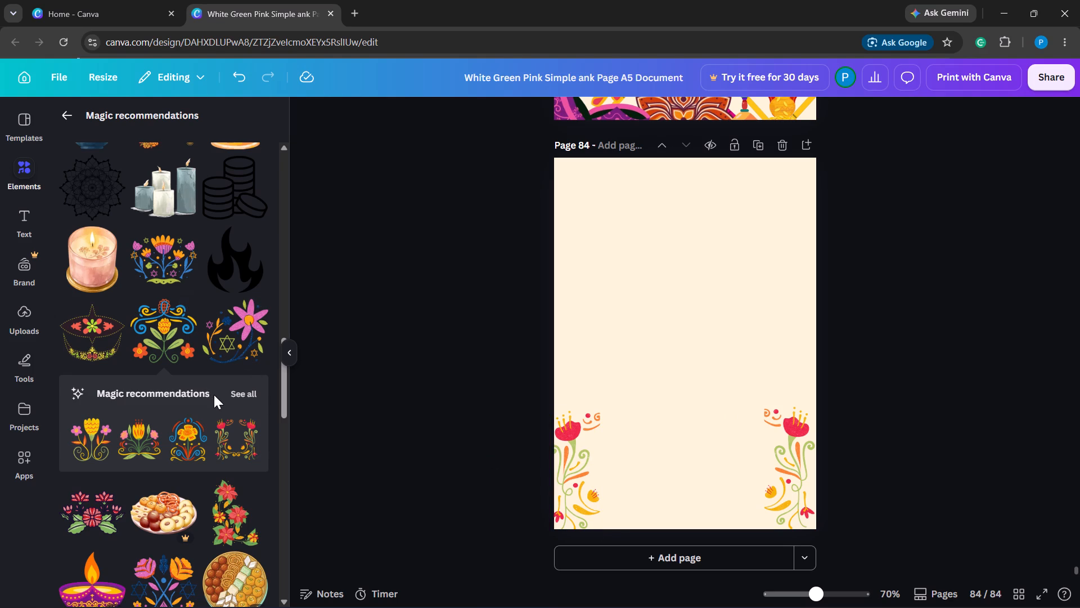
Add the yellow flower with blue and red scrolls, shrink it, and centre it on the page's bottom edge between the strips.
left_click(192, 439)
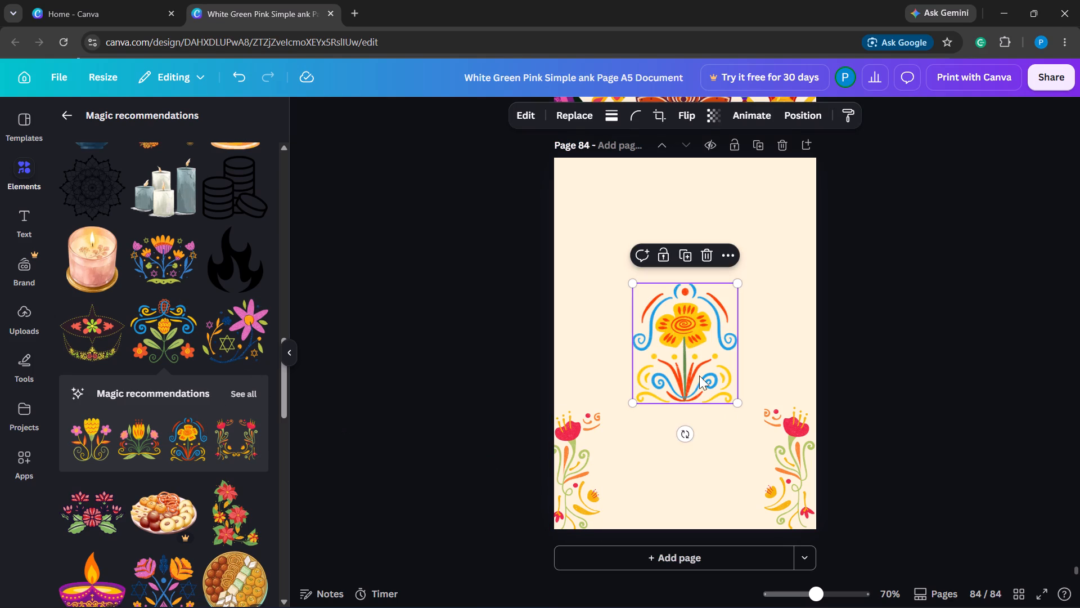
left_click_drag(694, 354, 691, 444)
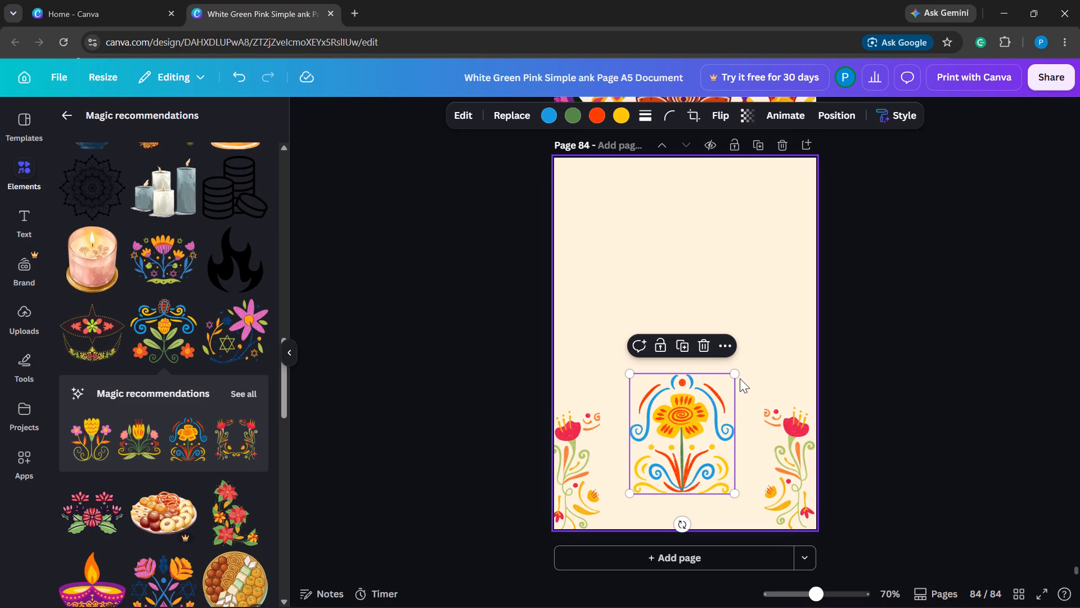
left_click_drag(734, 375, 721, 426)
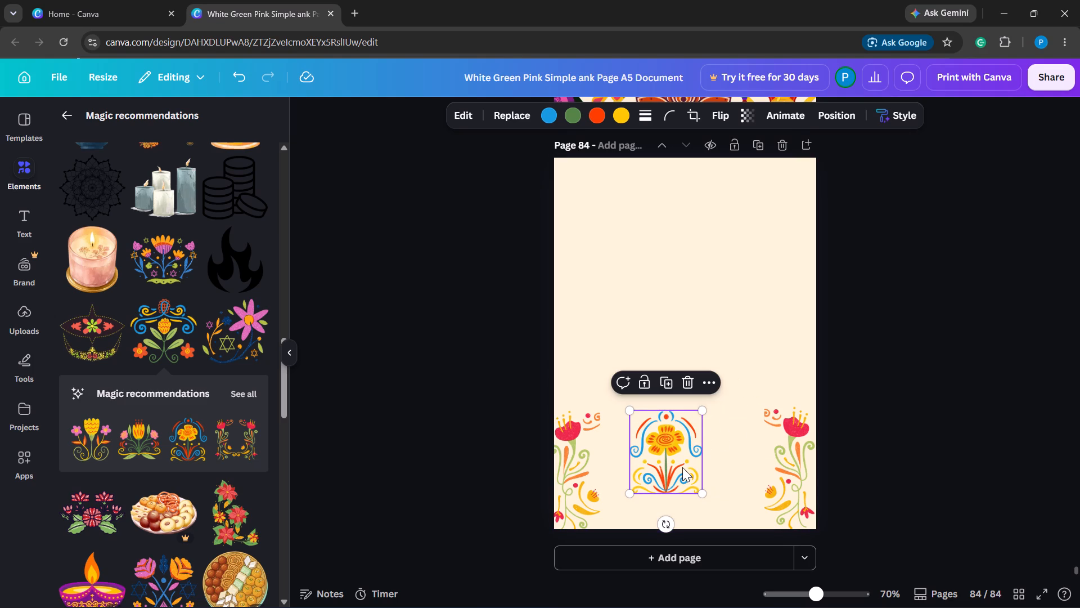
left_click_drag(682, 467, 698, 503)
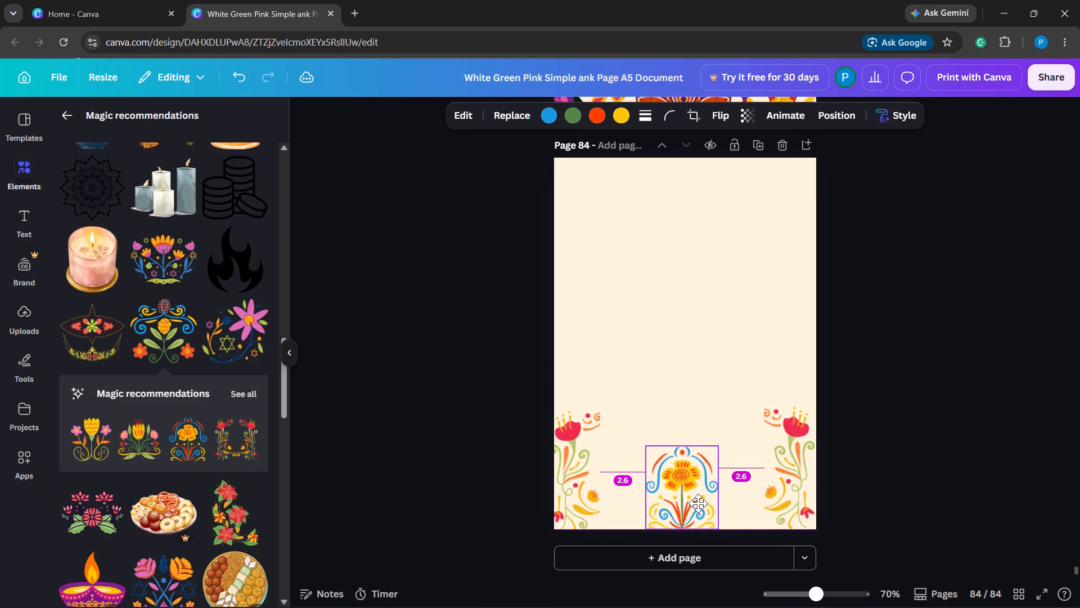
left_click_drag(698, 503, 698, 504)
left_click(465, 406)
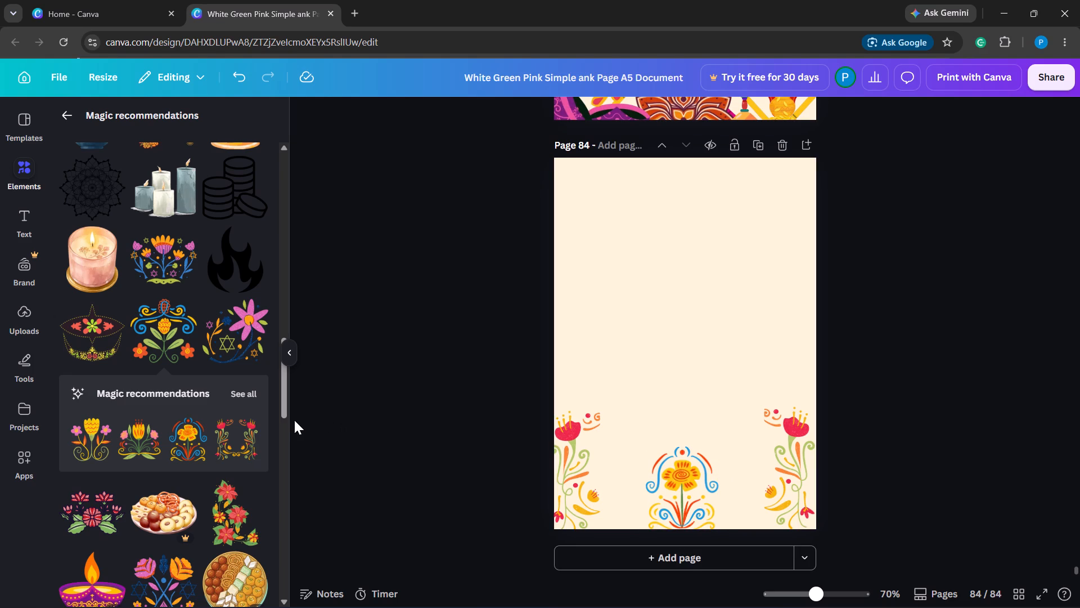
Add two overlapping copies of the yellow circle outline with a scalloped side to the middle of page 84.
scroll(227, 452, "down", 3)
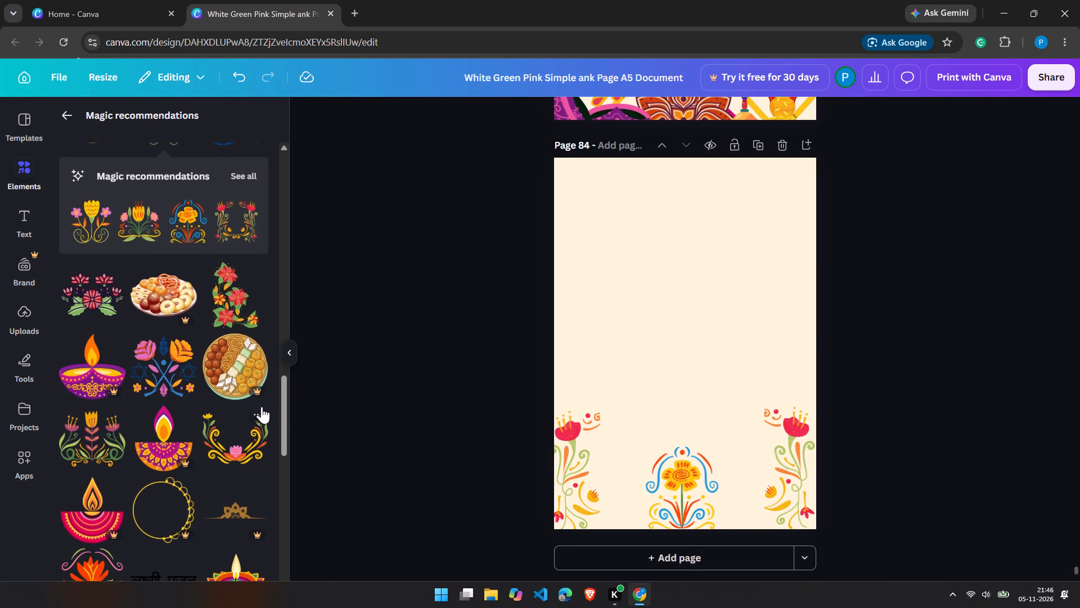
scroll(262, 406, "down", 2)
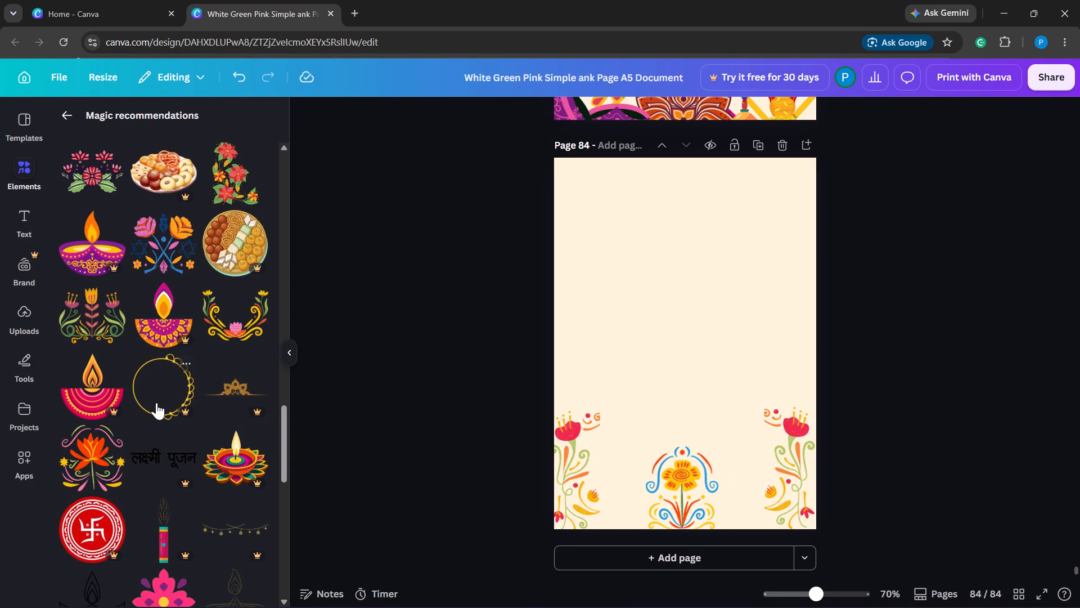
left_click(156, 403)
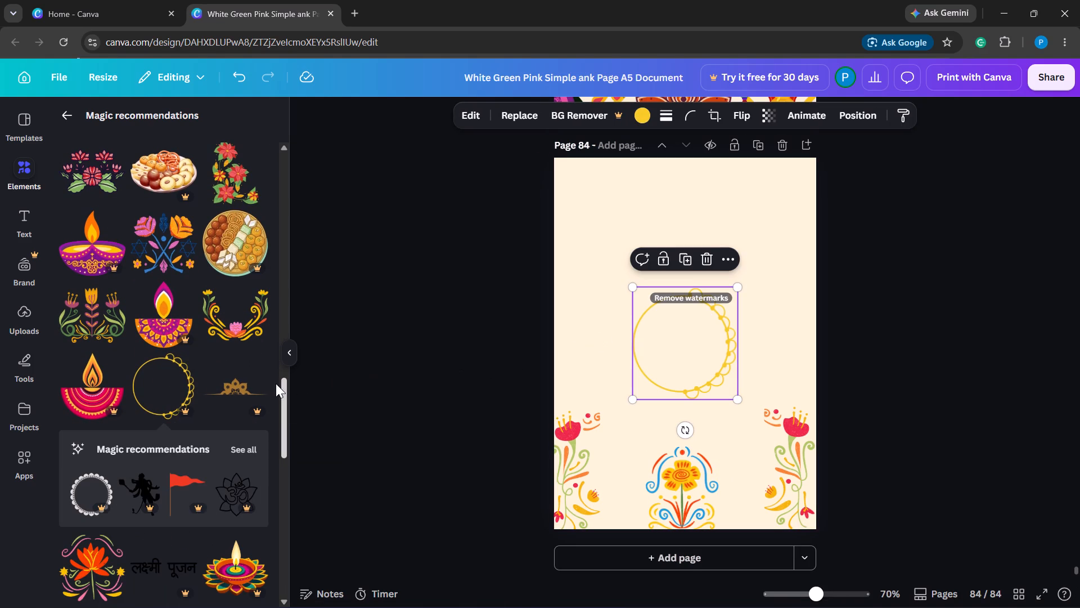
left_click(159, 369)
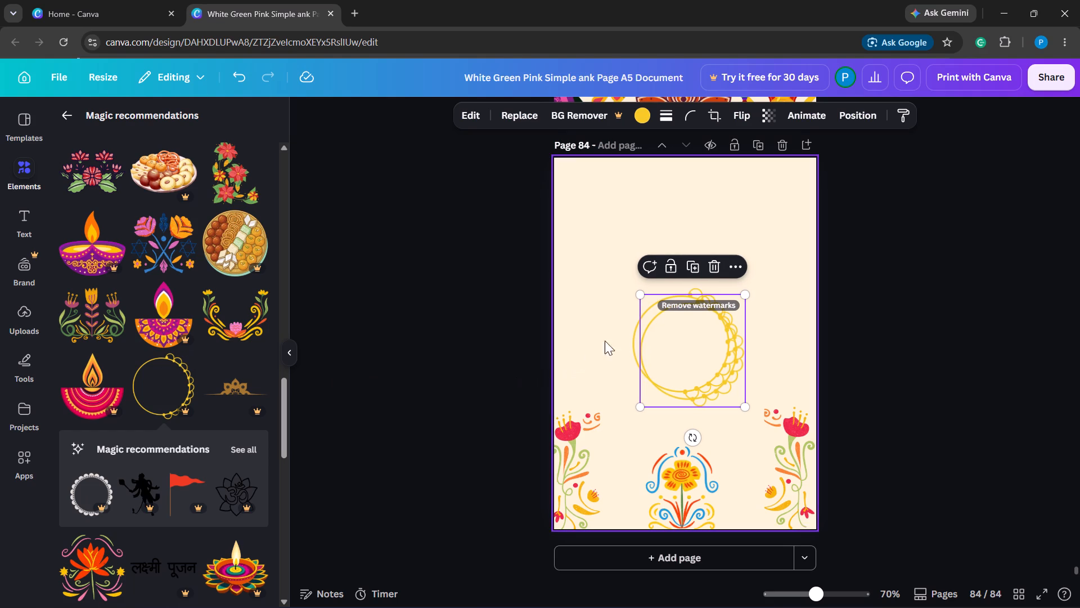
Flip the upper copy of the yellow circle outline horizontally and align it over the other to form a fully scalloped ring.
left_click(747, 111)
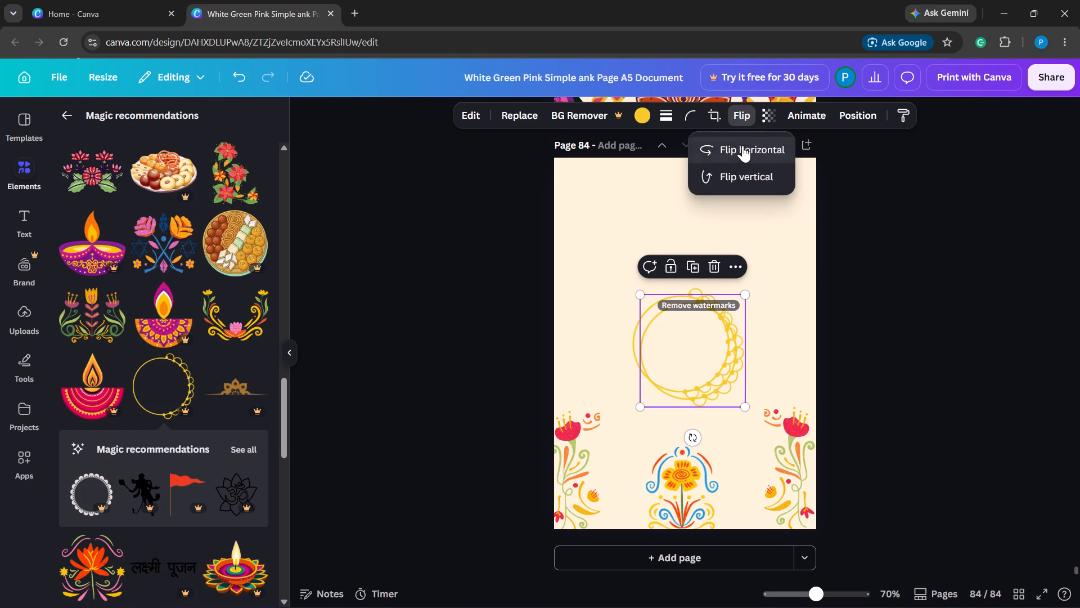
left_click(742, 147)
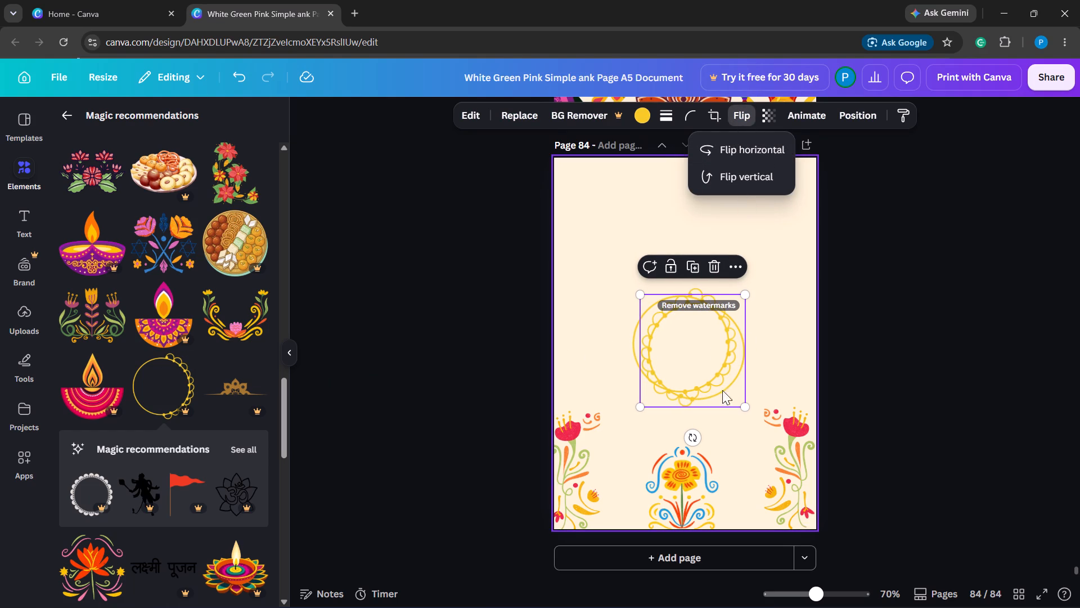
left_click_drag(692, 376, 678, 365)
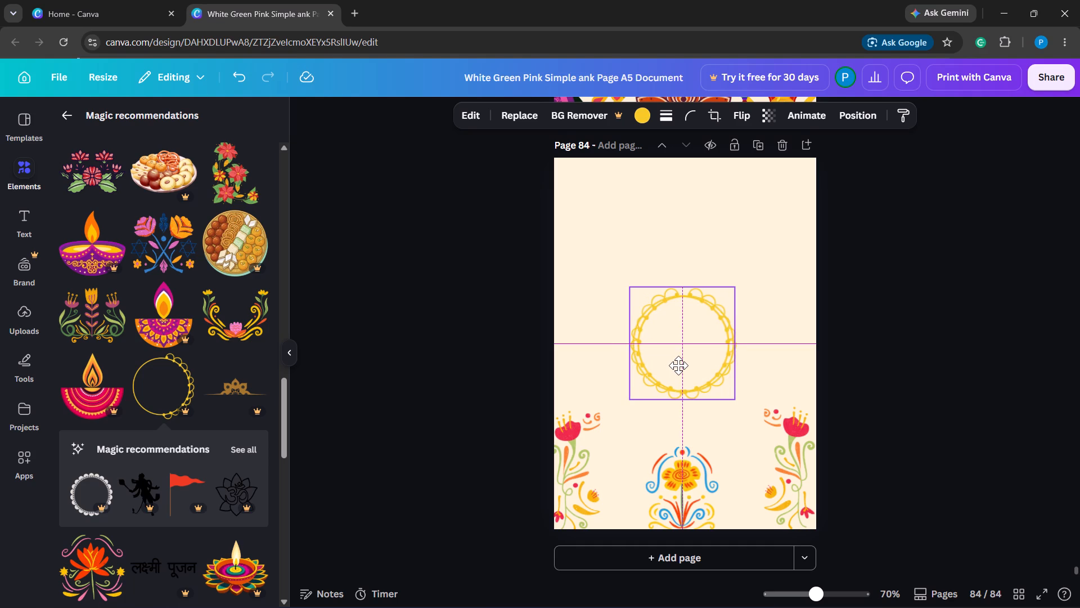
left_click_drag(678, 365, 674, 365)
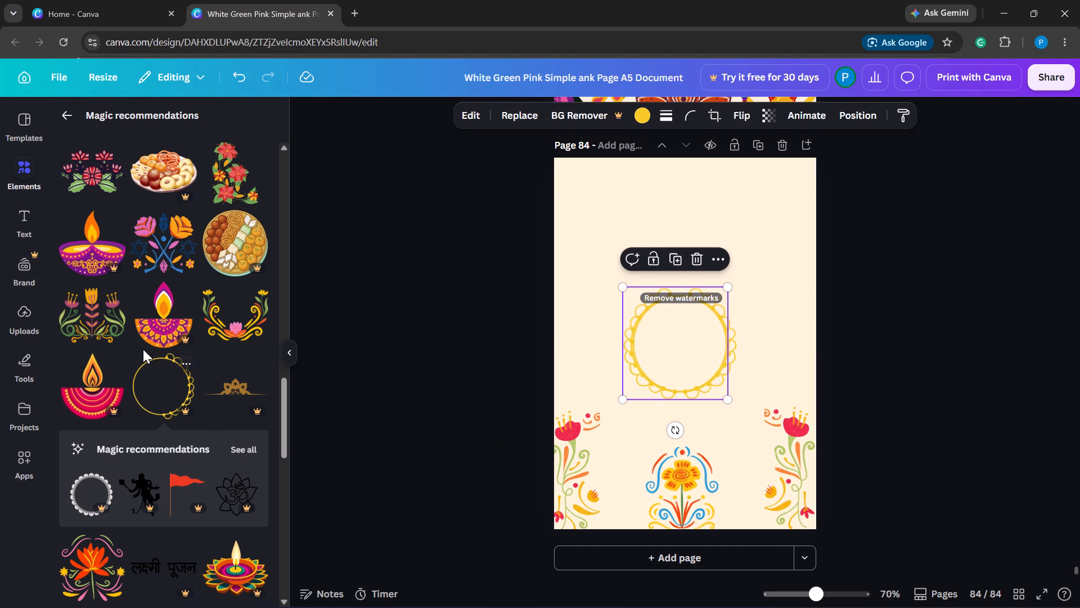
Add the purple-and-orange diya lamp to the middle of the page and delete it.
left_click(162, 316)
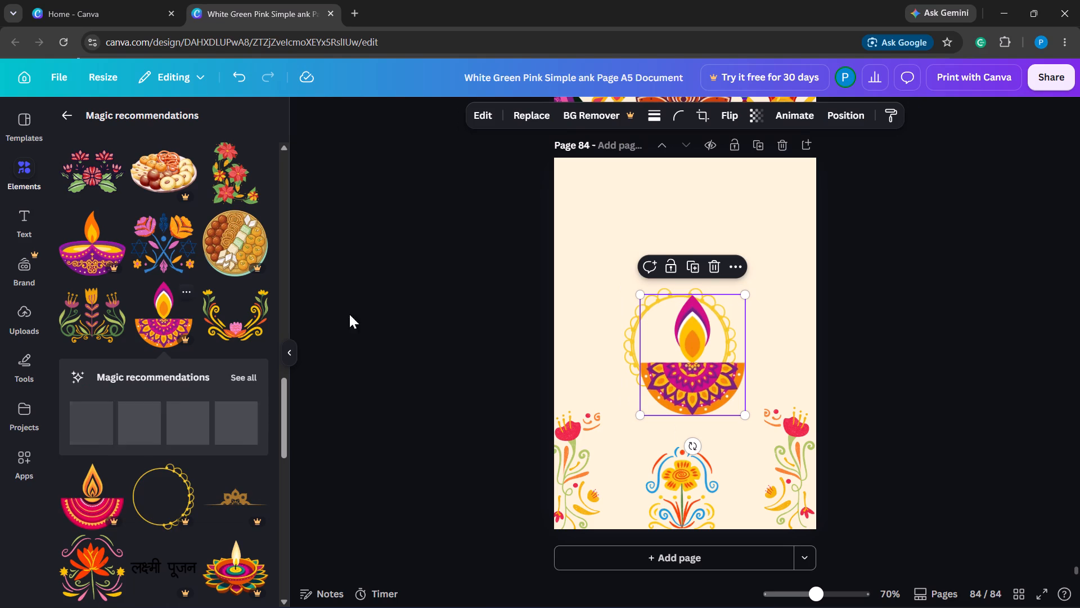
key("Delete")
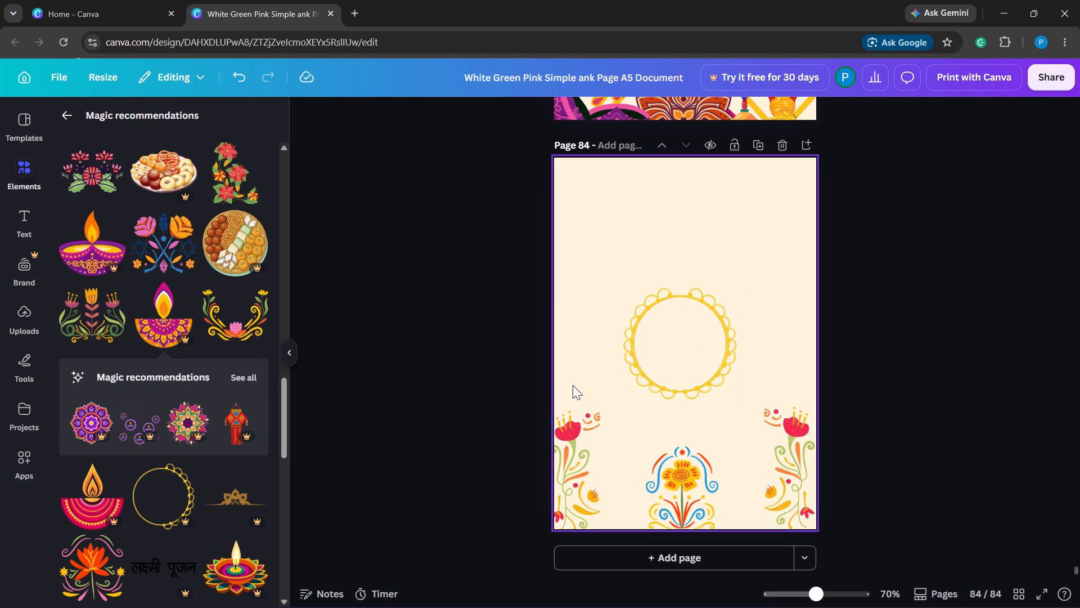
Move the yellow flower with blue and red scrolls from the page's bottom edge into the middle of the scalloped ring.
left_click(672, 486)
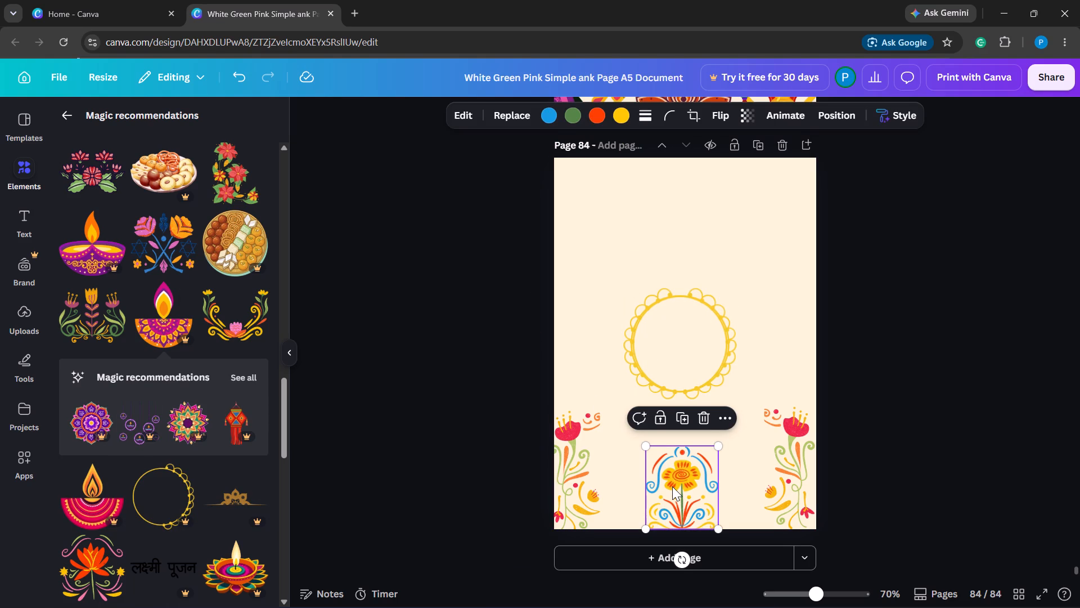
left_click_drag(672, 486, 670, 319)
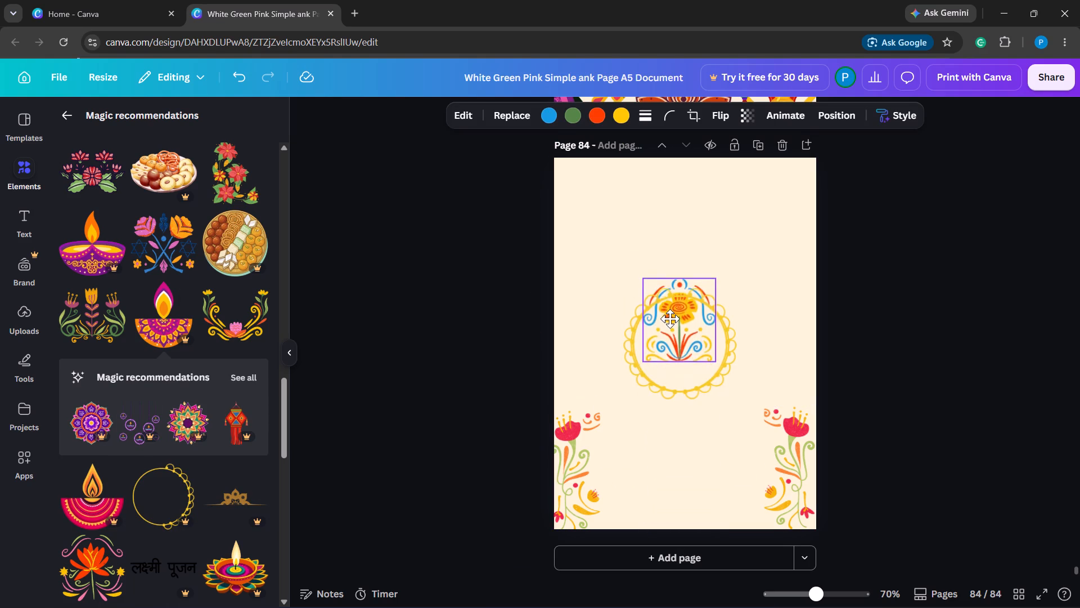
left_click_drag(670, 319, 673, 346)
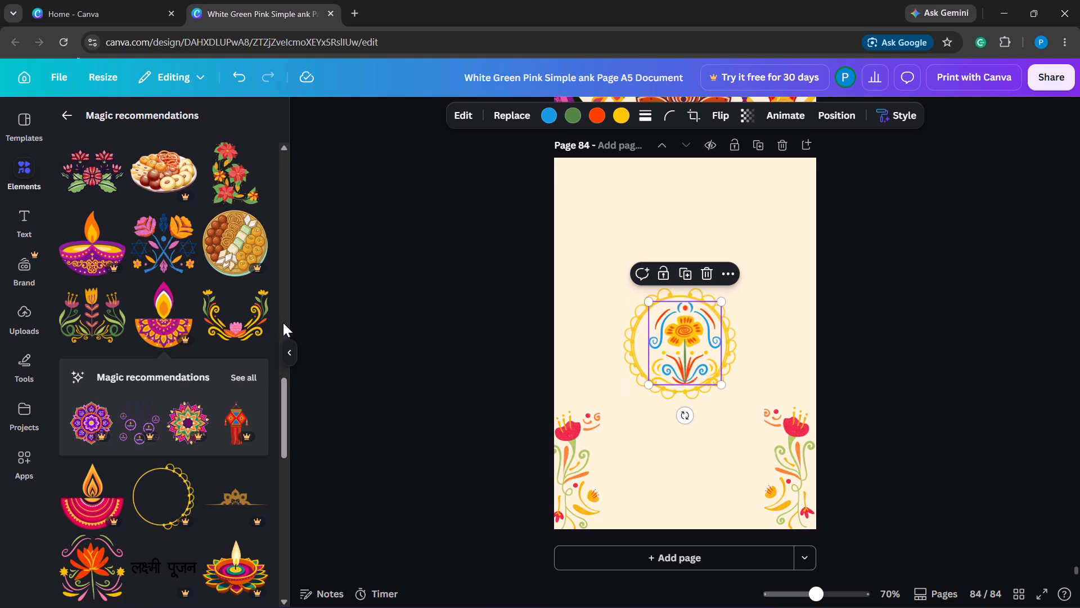
Add the curved floral garland with the pink lotus, enlarge it slightly, and centre it on the page's bottom edge between the flower strips.
left_click(237, 323)
left_click_drag(695, 357, 682, 502)
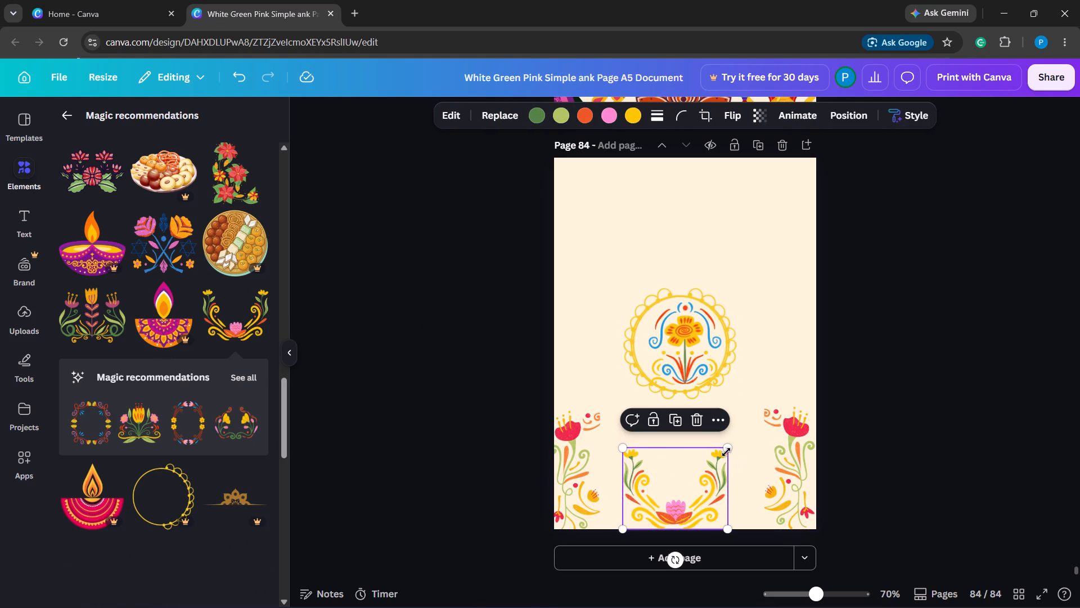
left_click_drag(726, 448, 790, 410)
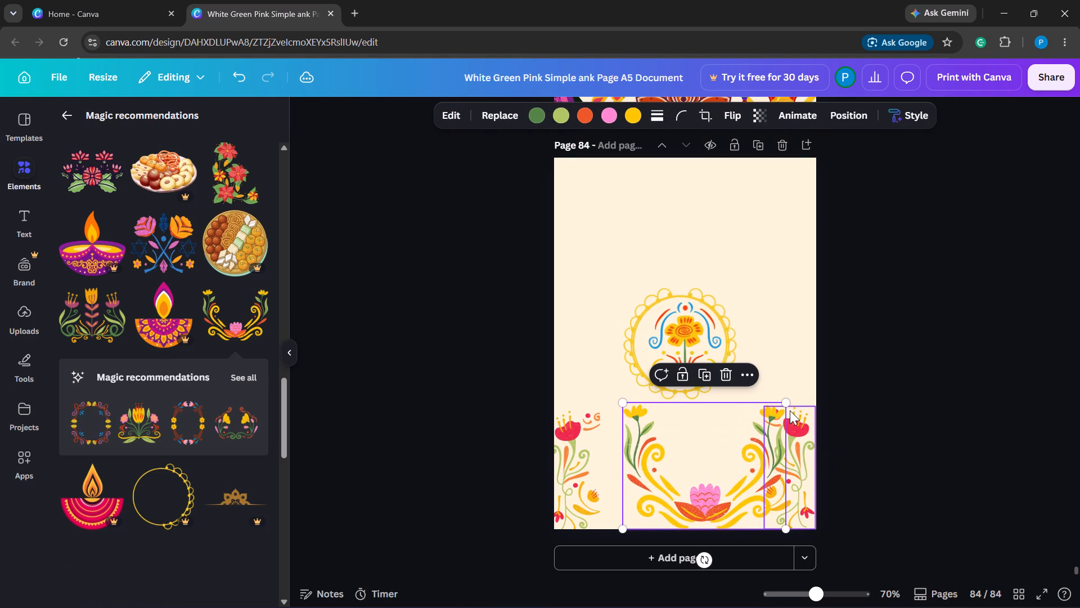
left_click_drag(787, 403, 764, 454)
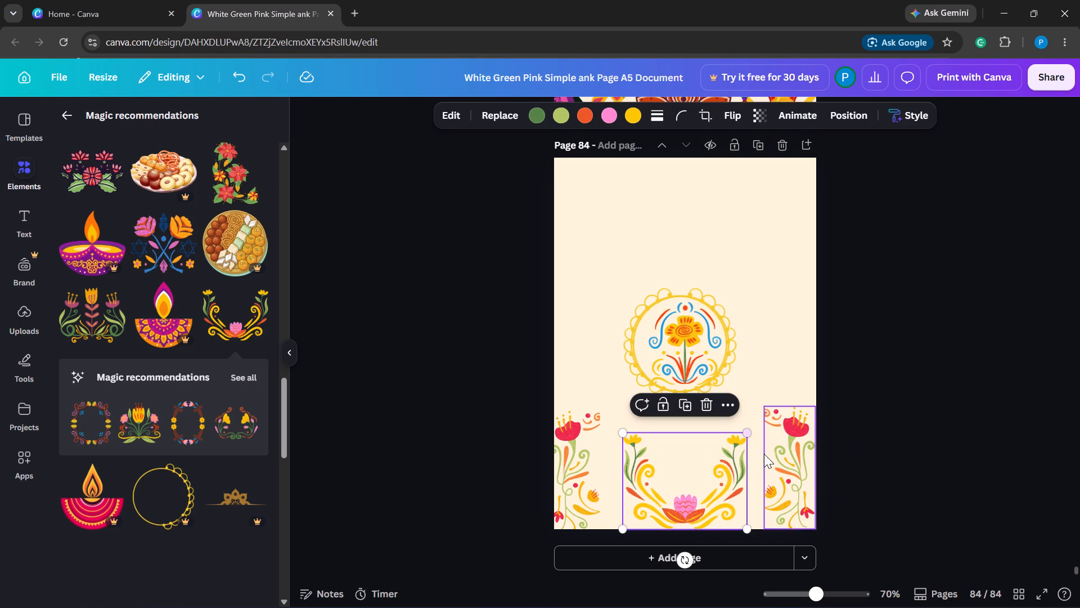
Add the purple-and-orange diya lamp, shrink it to under half size, and centre it over the garland's pink lotus.
left_click(158, 326)
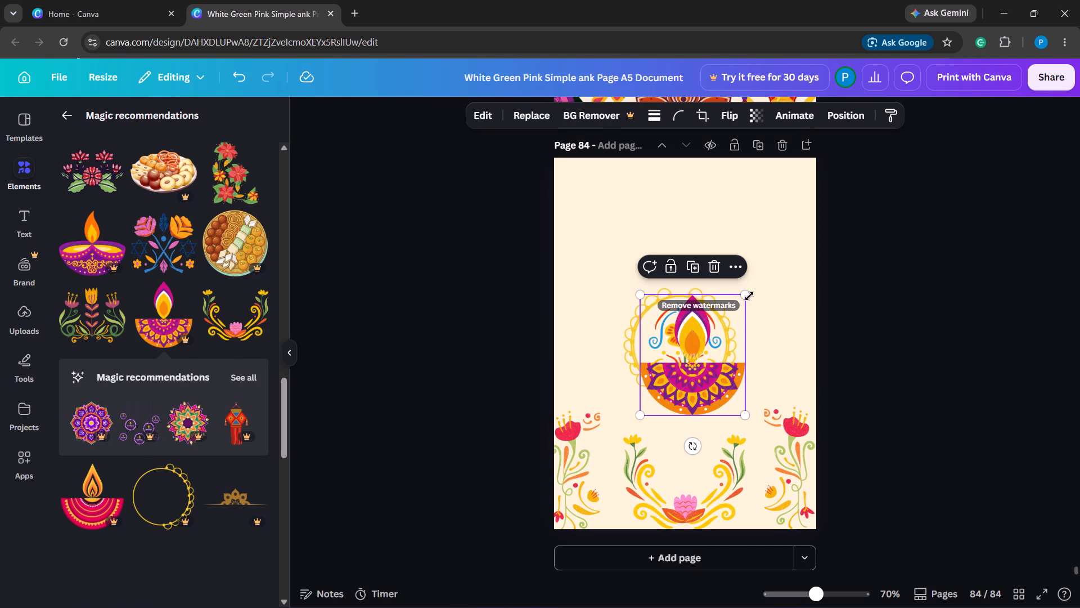
left_click_drag(746, 296, 707, 391)
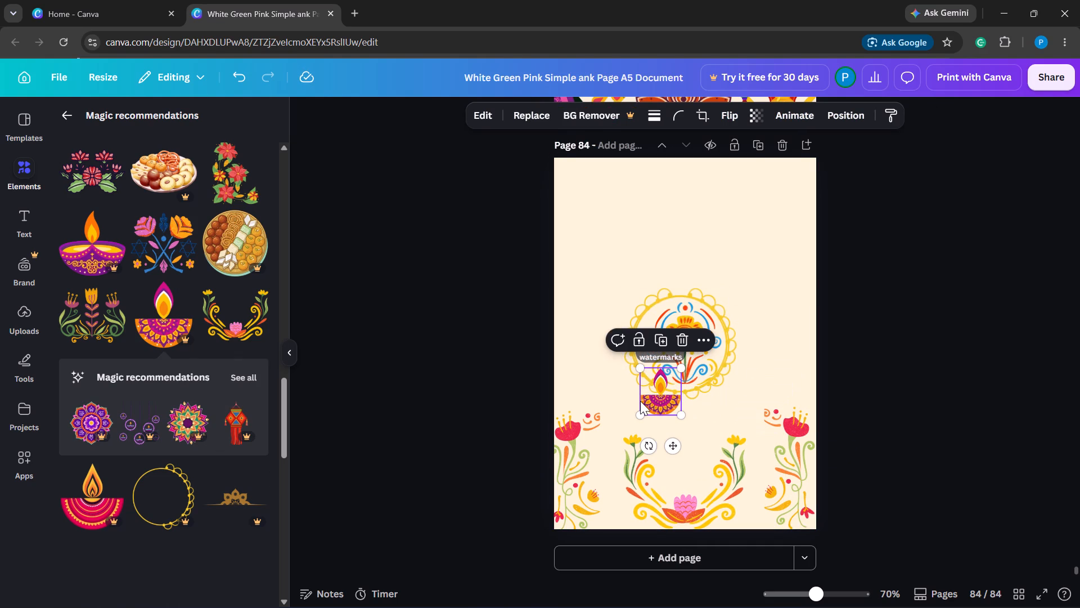
left_click_drag(640, 401, 670, 397)
left_click(670, 397)
left_click_drag(670, 397, 689, 481)
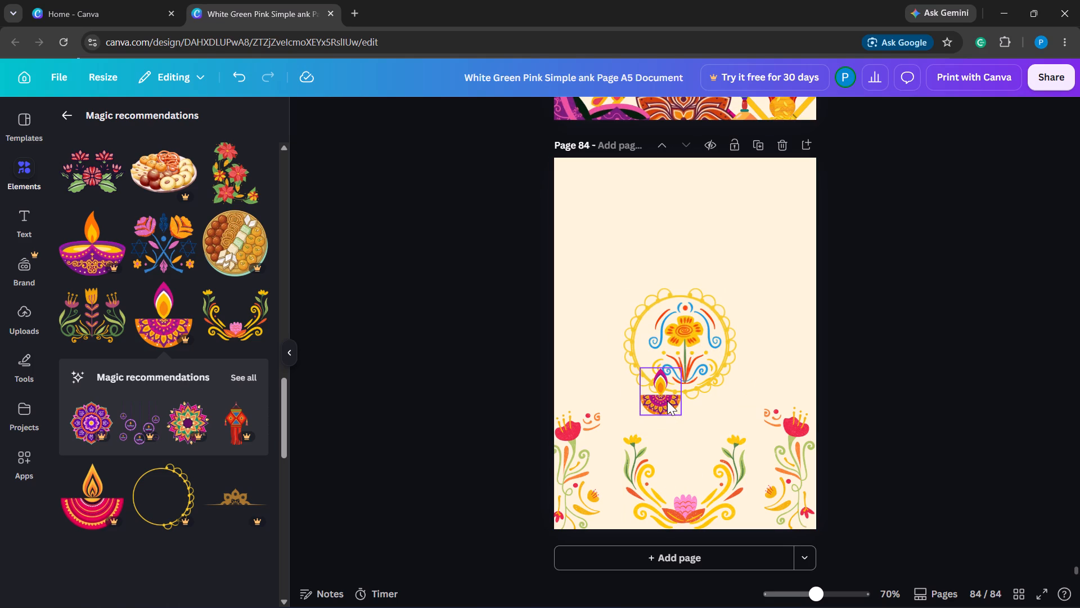
left_click_drag(667, 401, 694, 498)
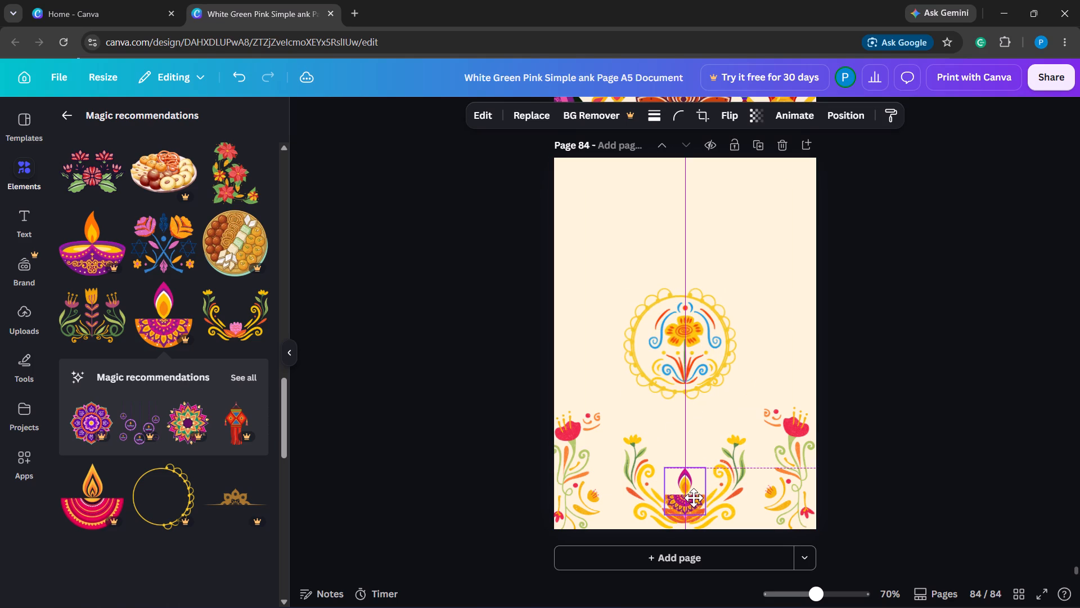
left_click_drag(694, 498, 694, 499)
left_click(872, 499)
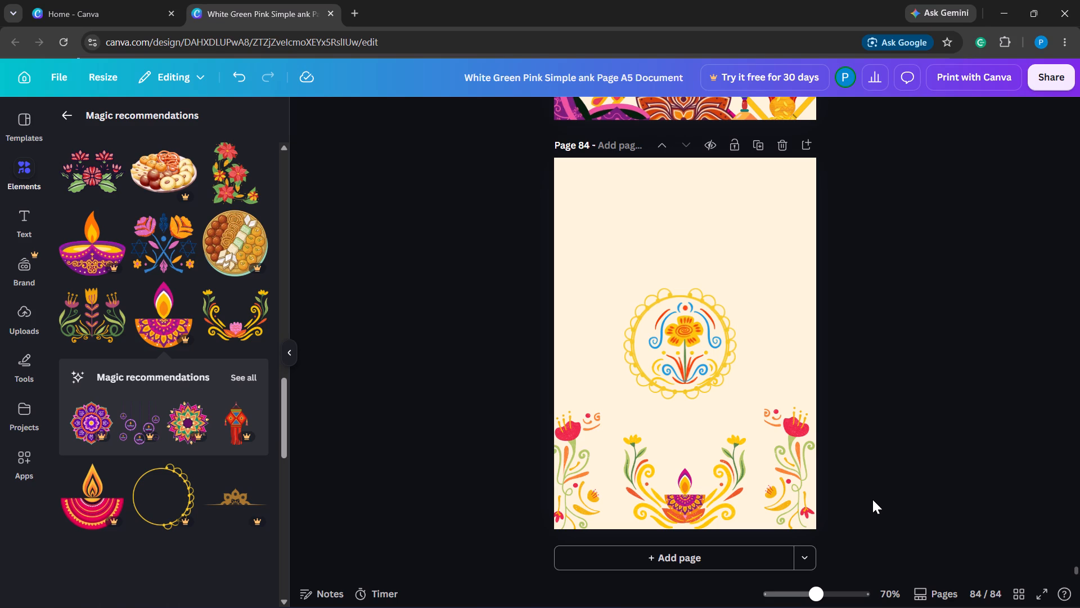
left_click(872, 499)
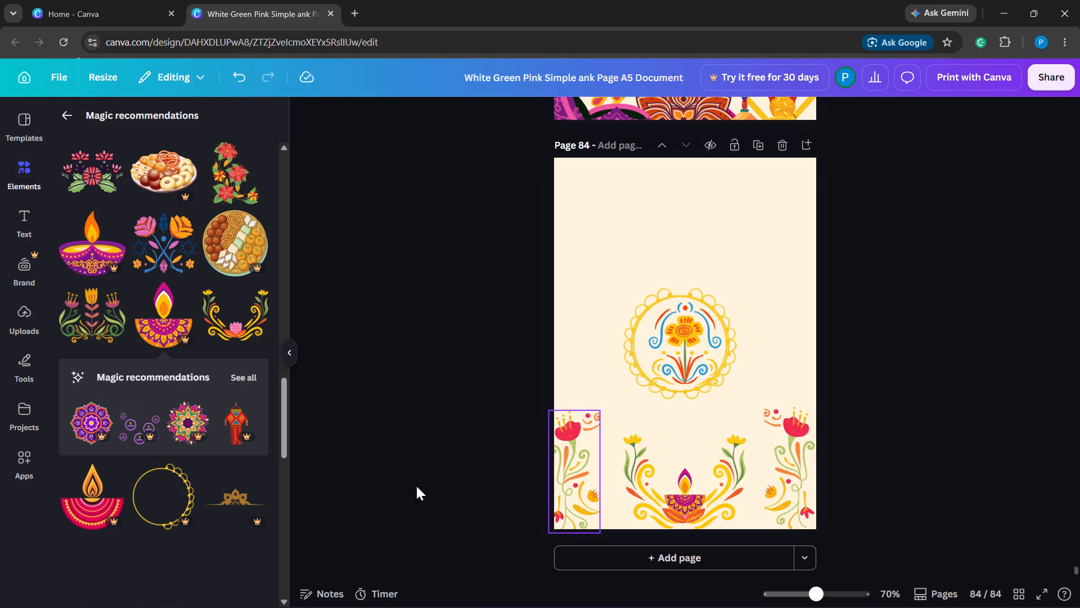
Add the brown half-mandala divider ornament and centre it against the page's top edge.
scroll(280, 495, "down", 2)
left_click(236, 357)
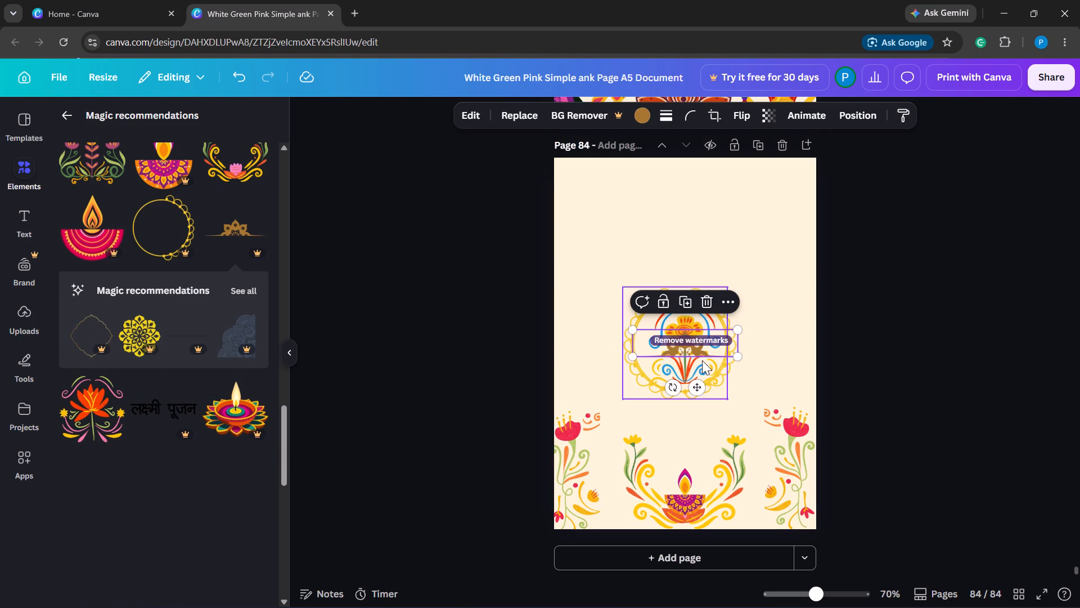
left_click_drag(701, 386, 664, 214)
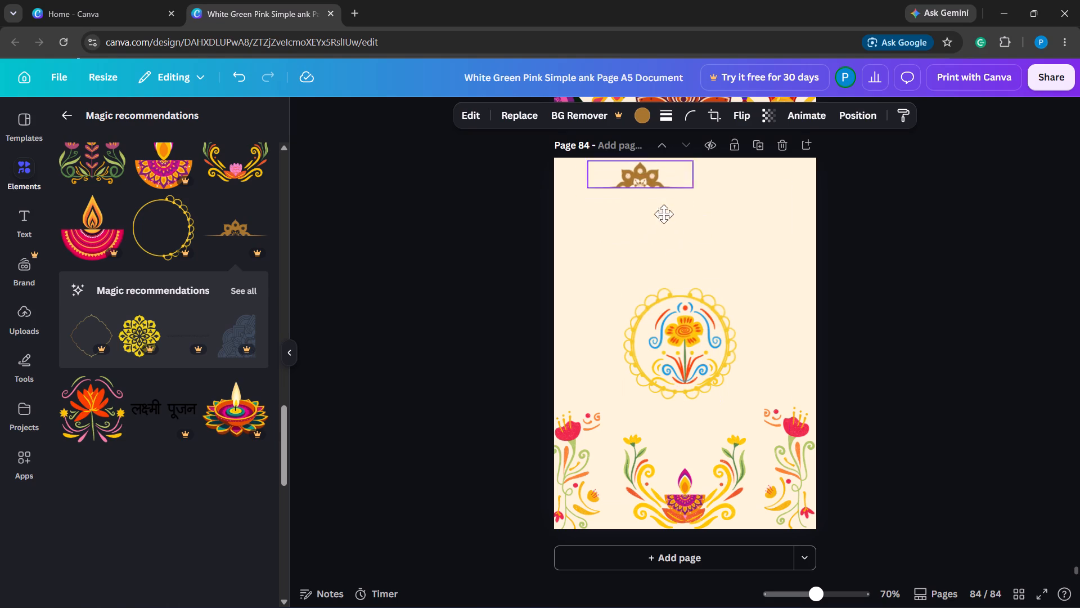
left_click_drag(664, 214, 704, 217)
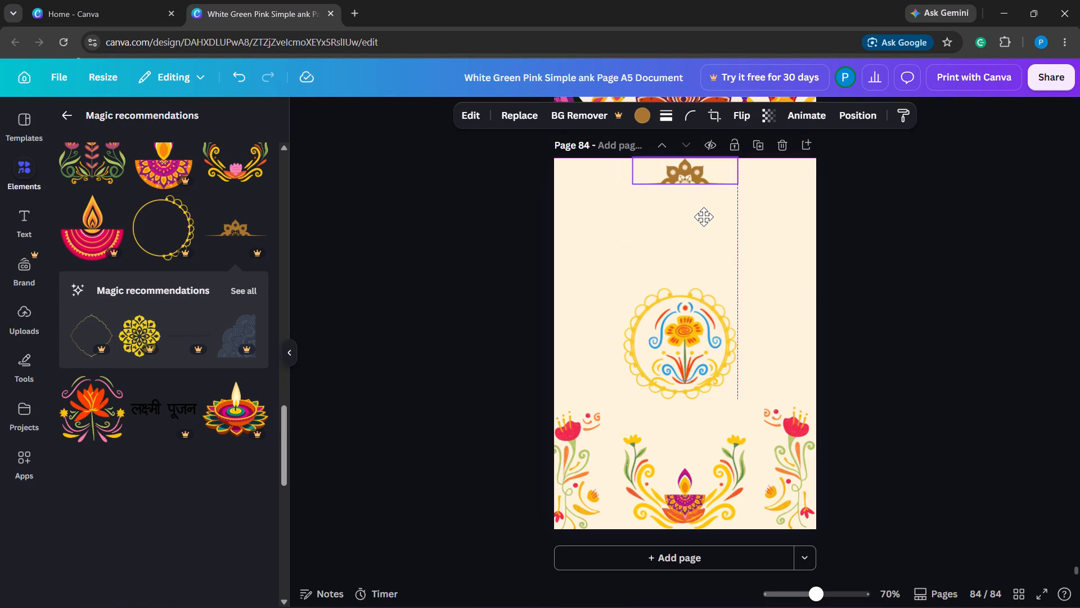
left_click_drag(704, 217, 699, 214)
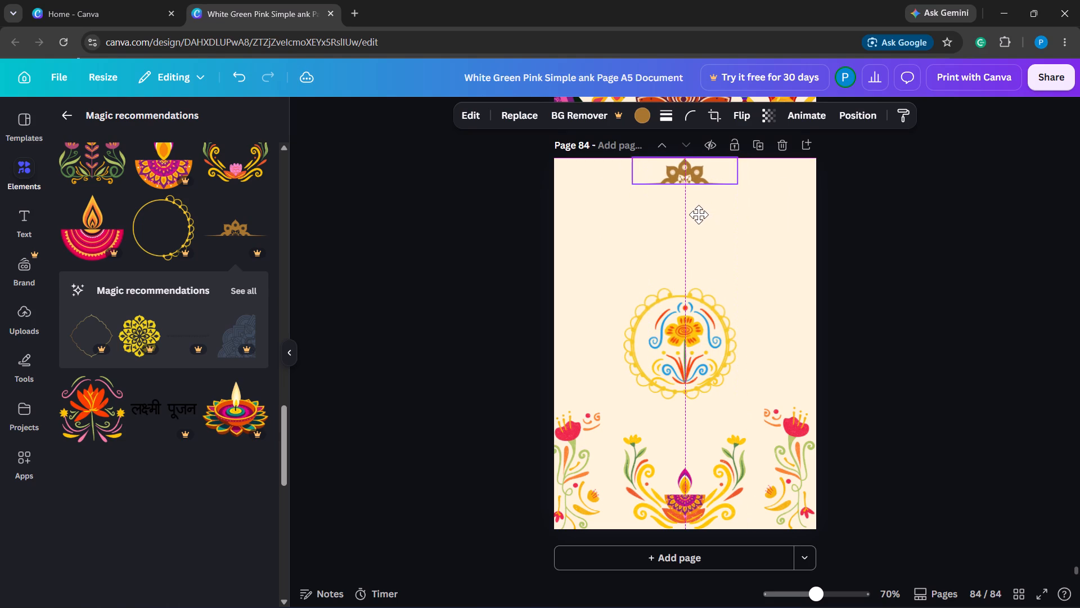
left_click_drag(699, 214, 698, 214)
left_click(859, 285)
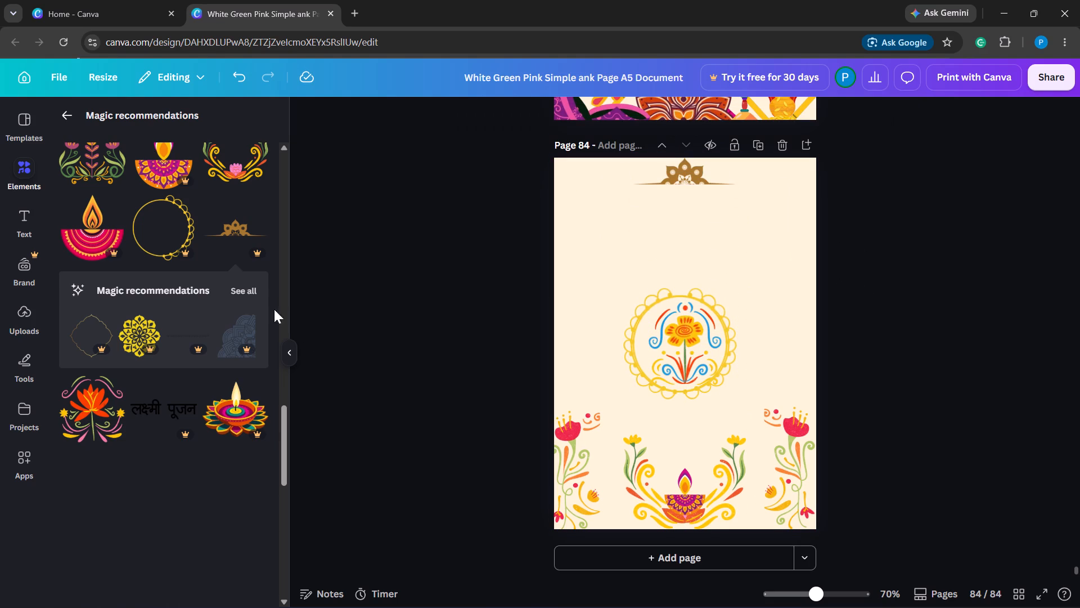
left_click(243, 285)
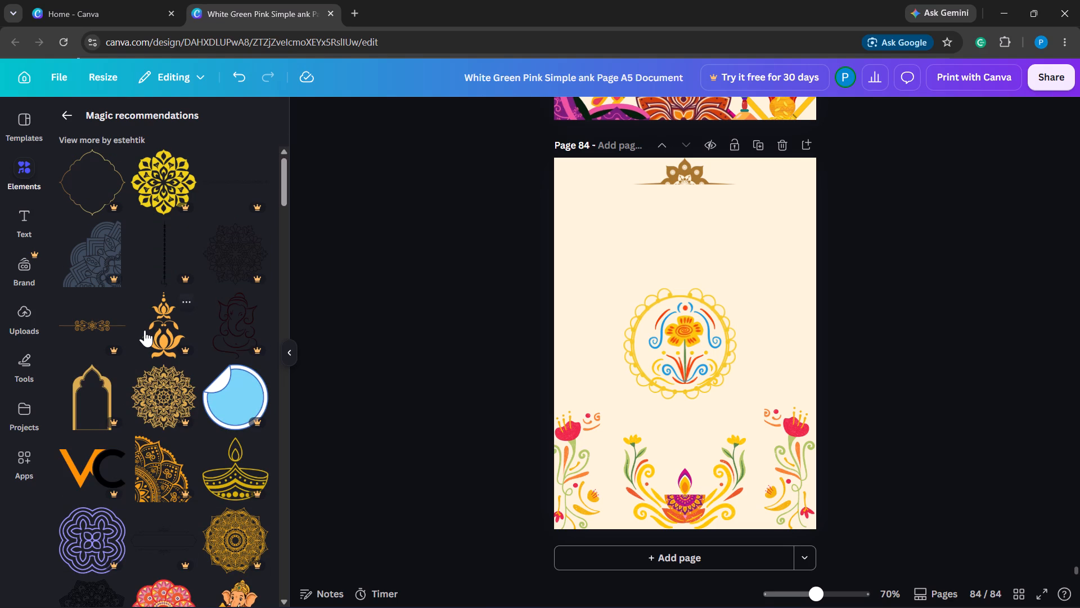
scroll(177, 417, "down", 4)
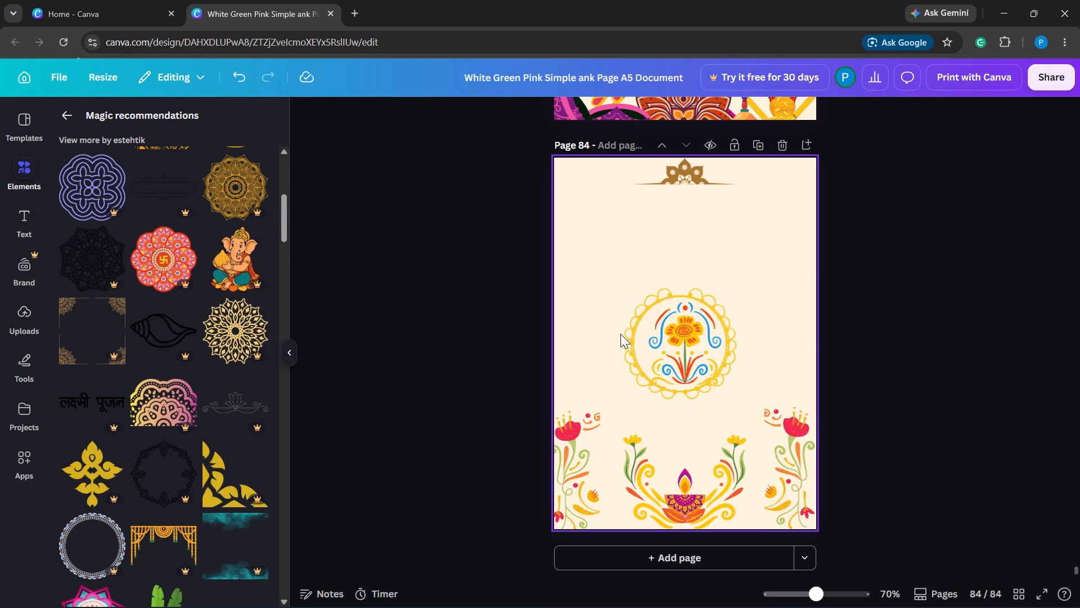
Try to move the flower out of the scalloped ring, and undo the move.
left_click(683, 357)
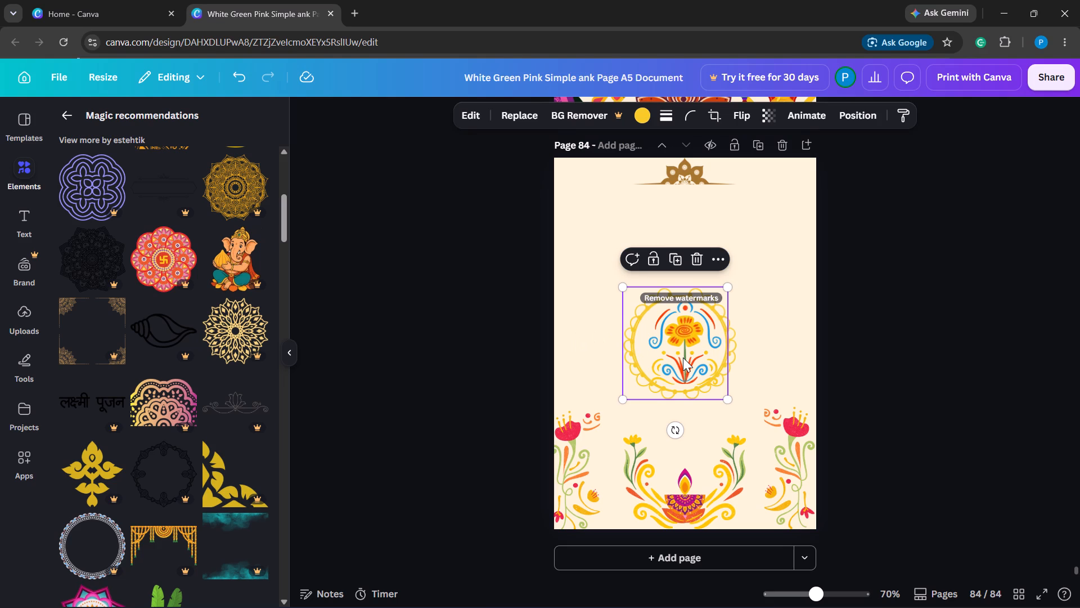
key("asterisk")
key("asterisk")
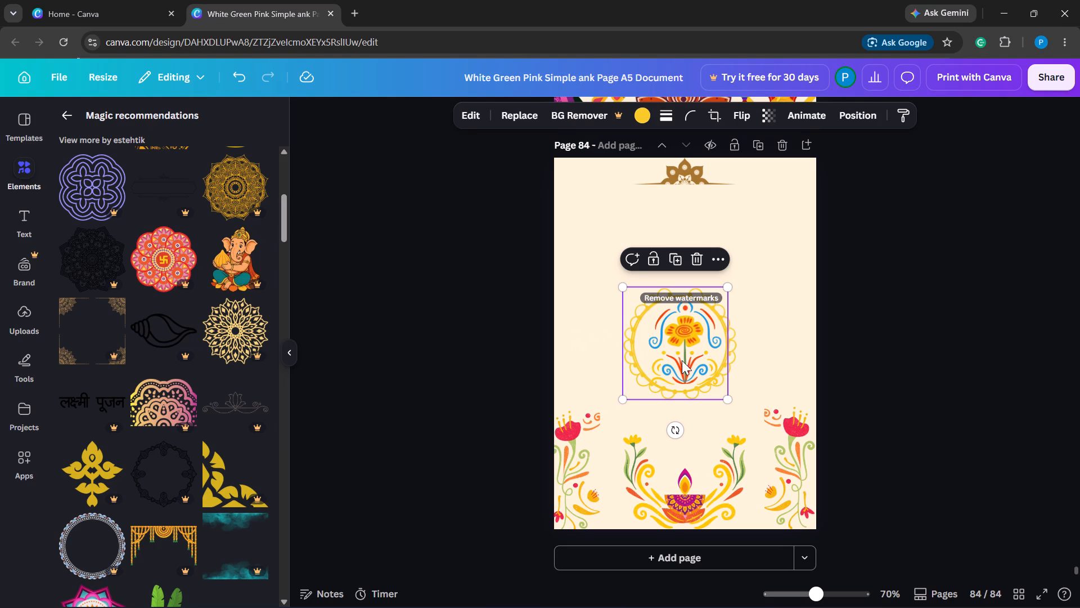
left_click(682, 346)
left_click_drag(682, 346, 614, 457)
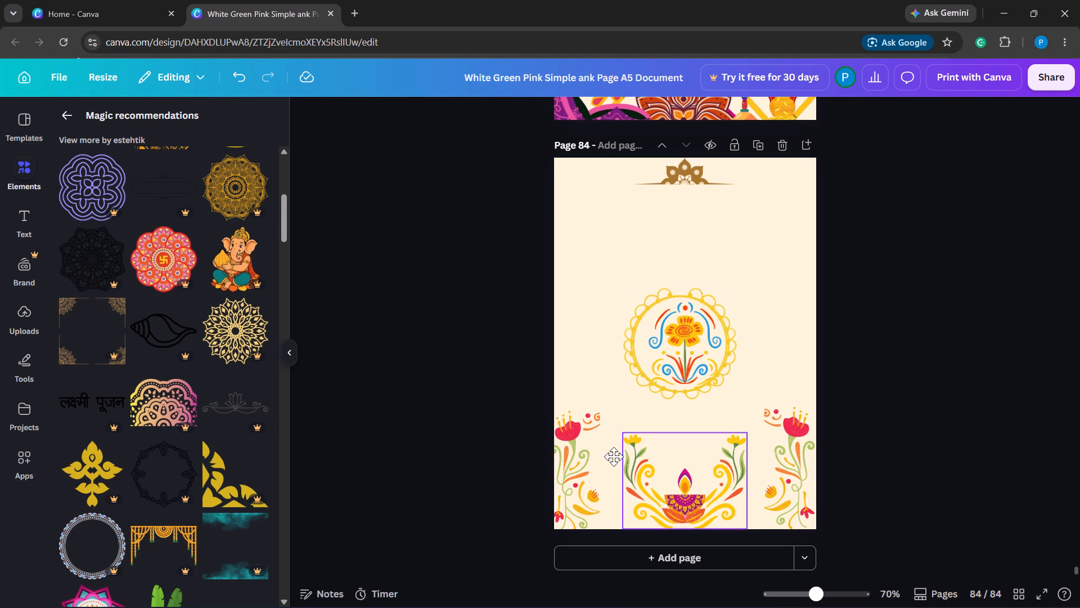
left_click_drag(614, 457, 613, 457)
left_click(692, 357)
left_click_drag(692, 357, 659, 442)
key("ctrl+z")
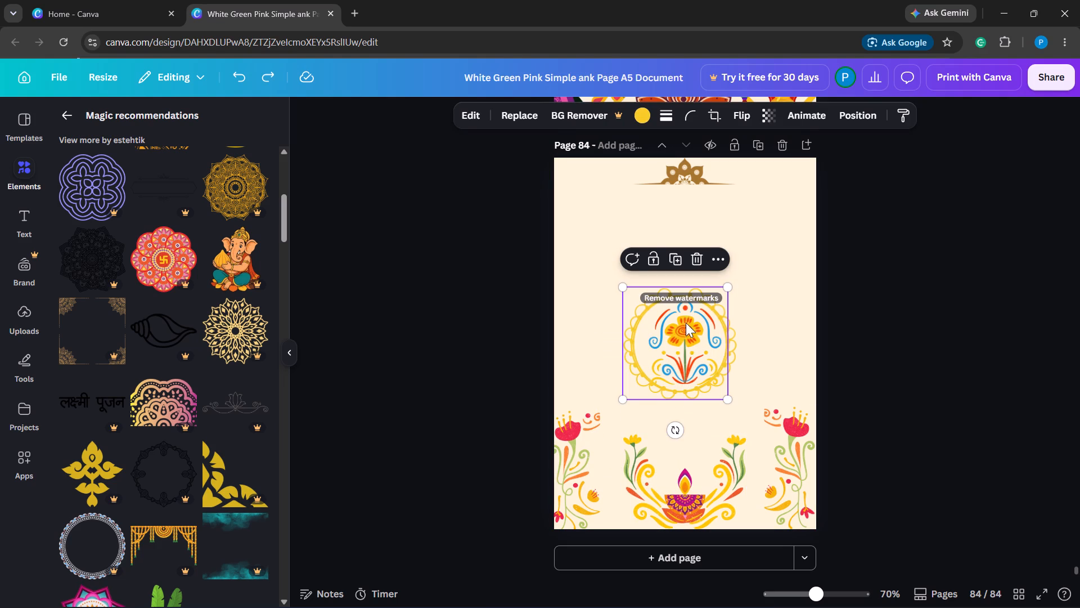
Move both yellow circle outlines down off the flower and delete the flower from the middle of the page.
left_click(689, 318)
left_click(687, 379)
left_click_drag(687, 379, 655, 449)
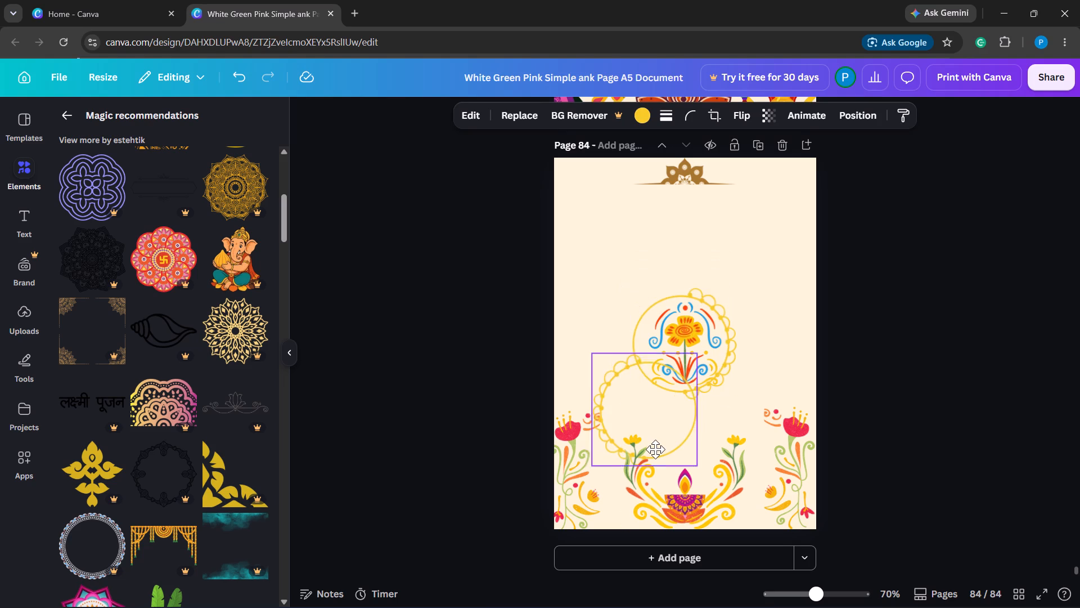
left_click_drag(655, 449, 655, 451)
left_click_drag(699, 325, 719, 388)
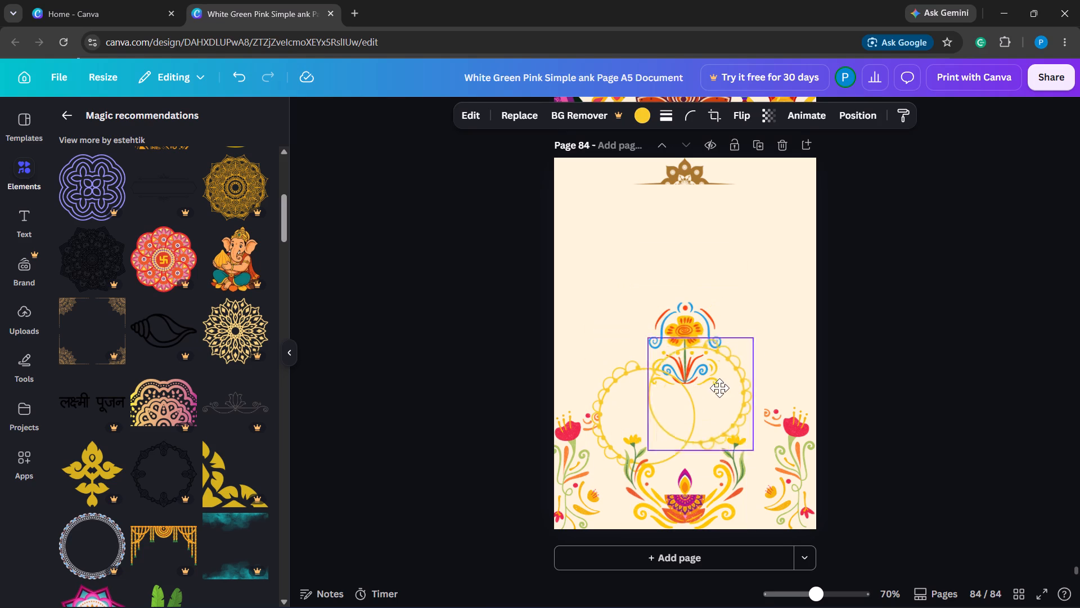
left_click_drag(719, 388, 722, 397)
left_click(696, 300)
left_click(693, 311)
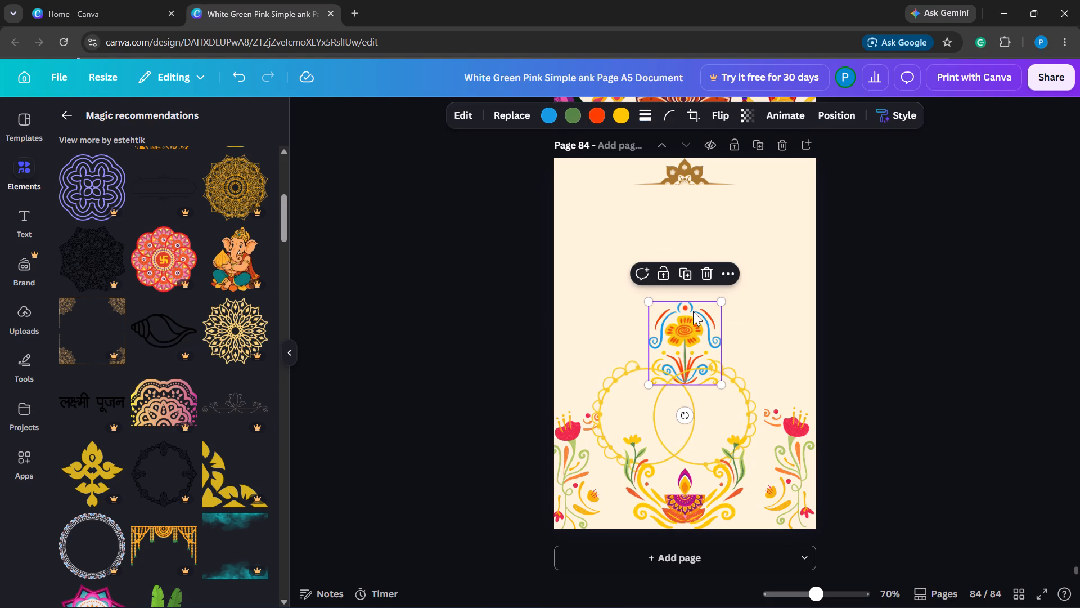
key("Delete")
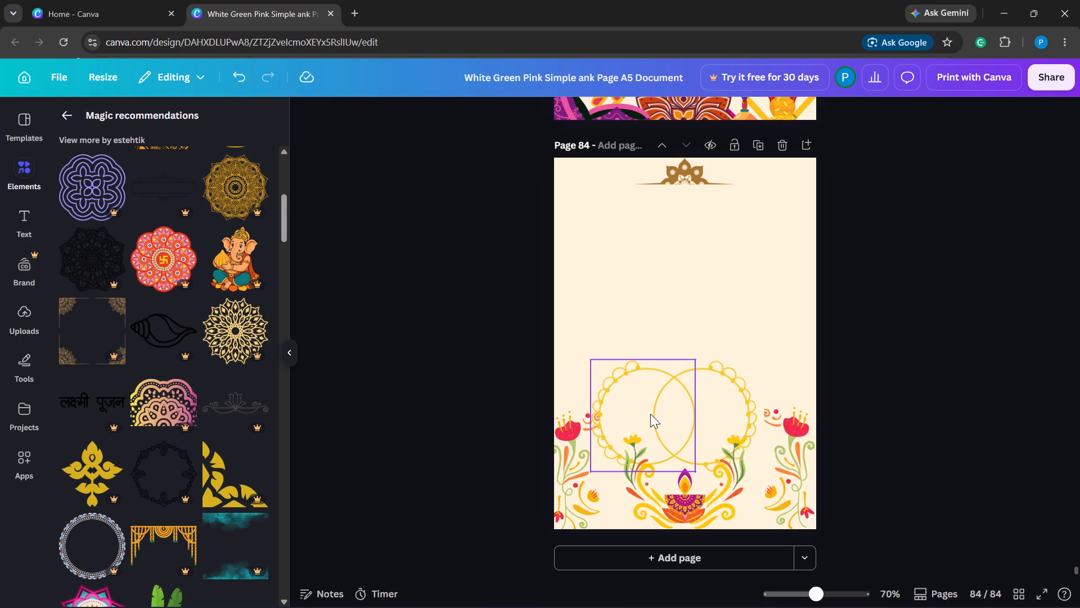
Move both yellow scalloped outlines up to the middle of the page and overlap them into a single ring.
left_click_drag(641, 424, 667, 336)
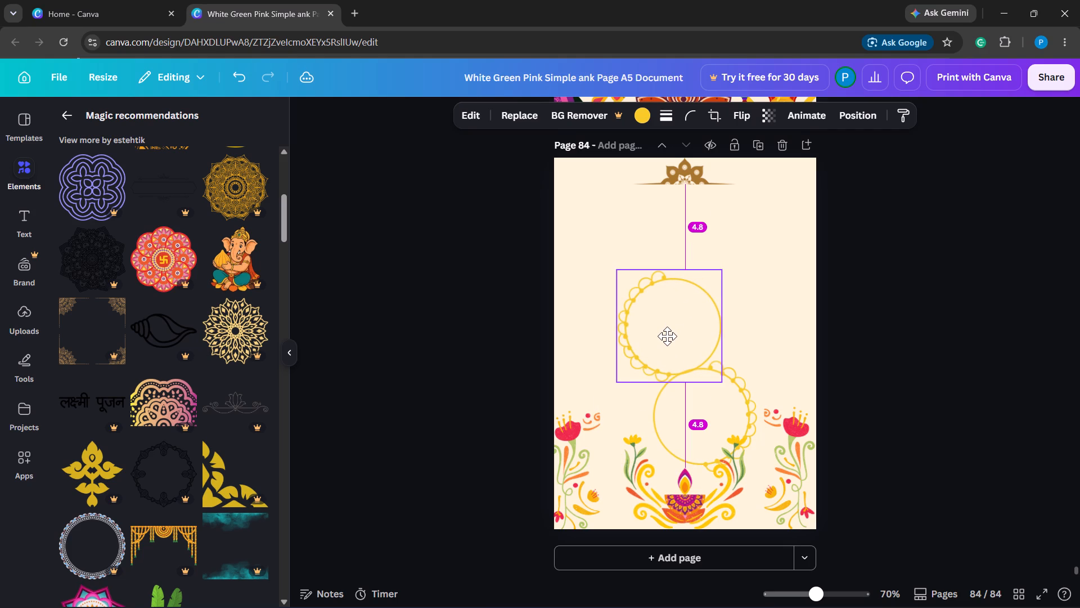
left_click_drag(667, 336, 667, 337)
left_click_drag(705, 408, 696, 327)
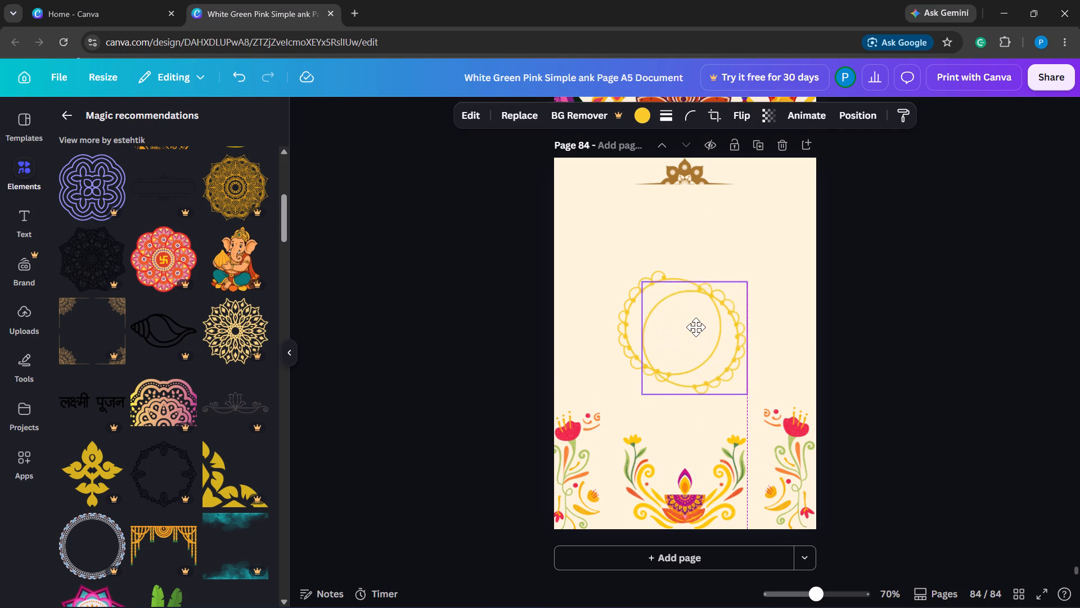
left_click_drag(696, 327, 672, 317)
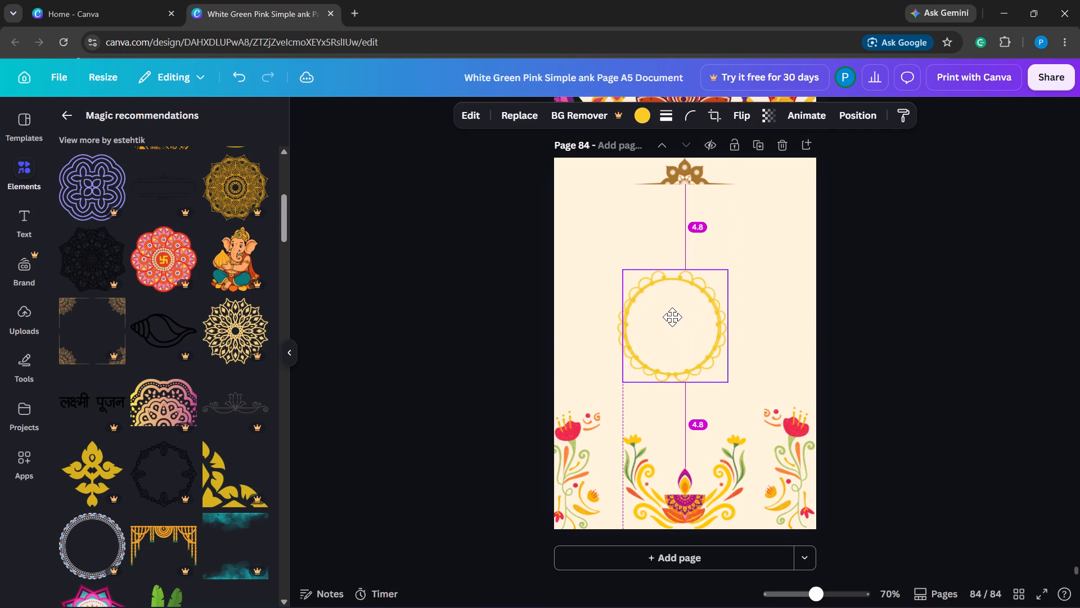
left_click_drag(672, 317, 668, 317)
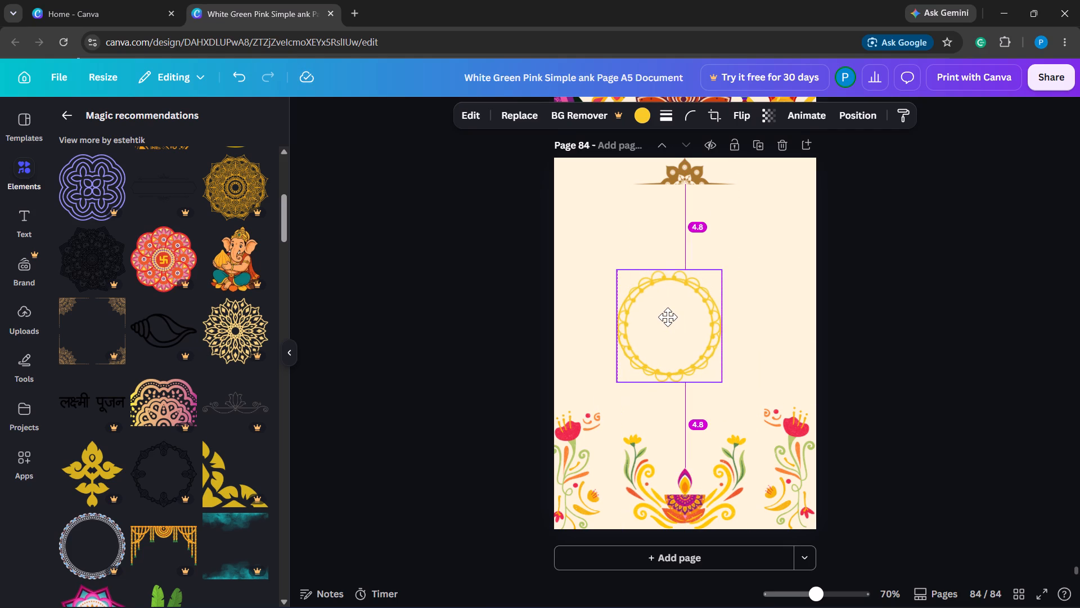
left_click_drag(668, 317, 680, 317)
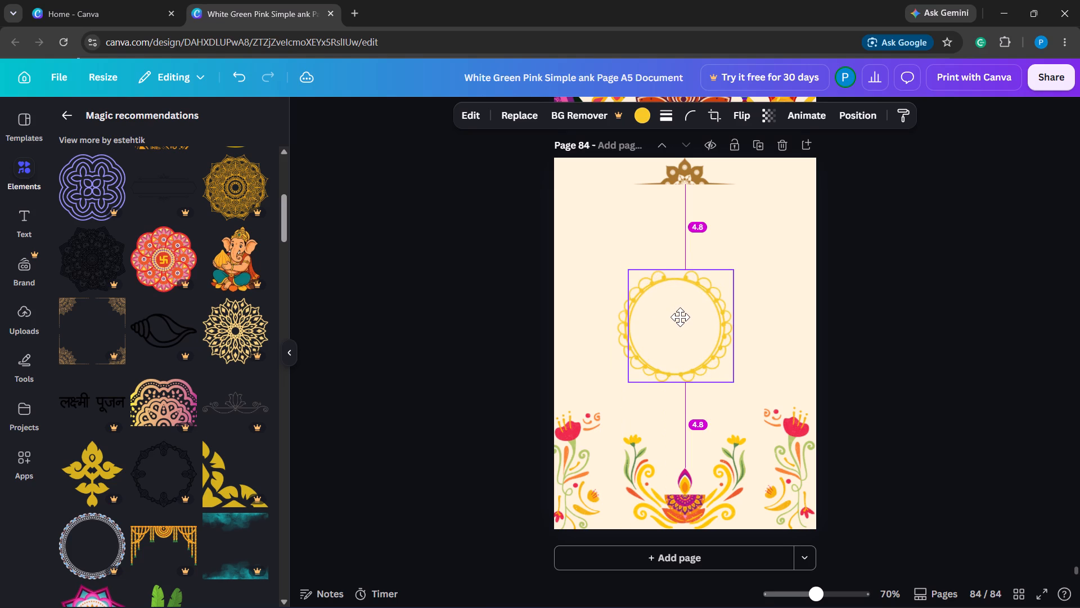
left_click_drag(680, 317, 694, 322)
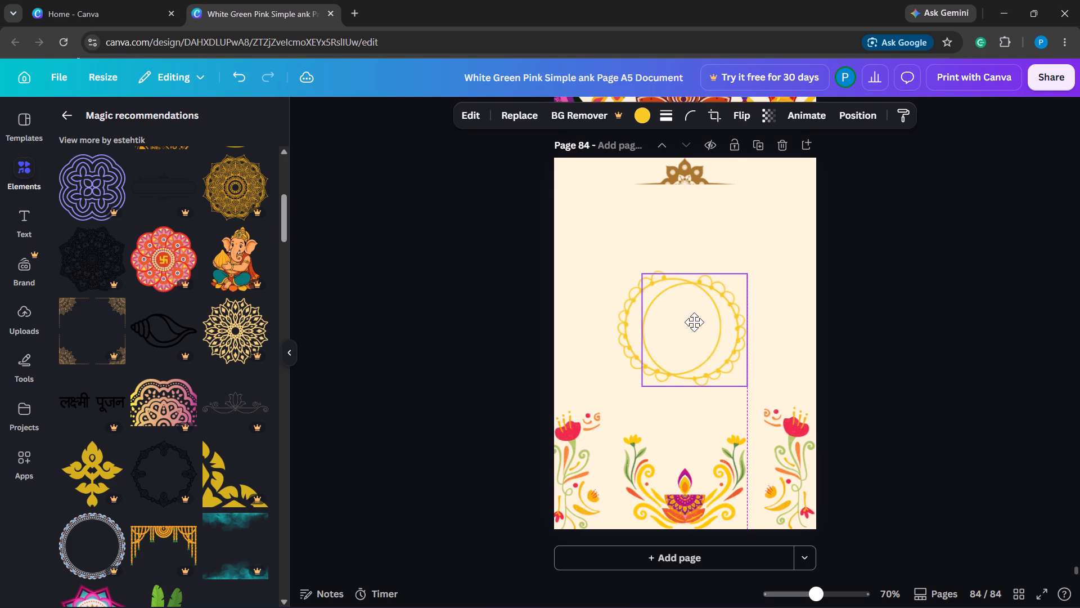
left_click_drag(694, 322, 677, 321)
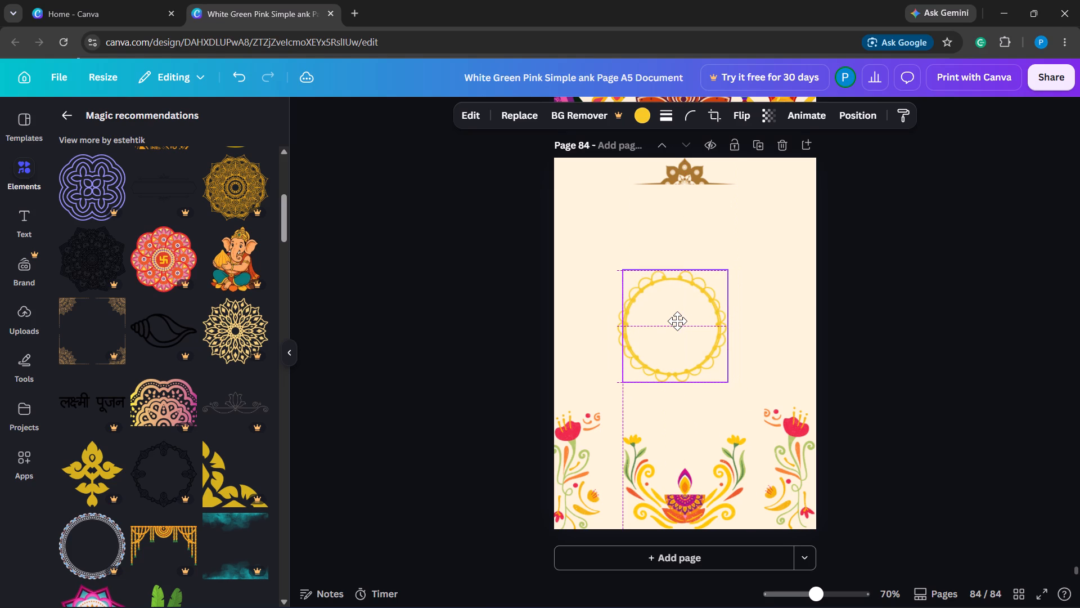
left_click_drag(677, 321, 680, 319)
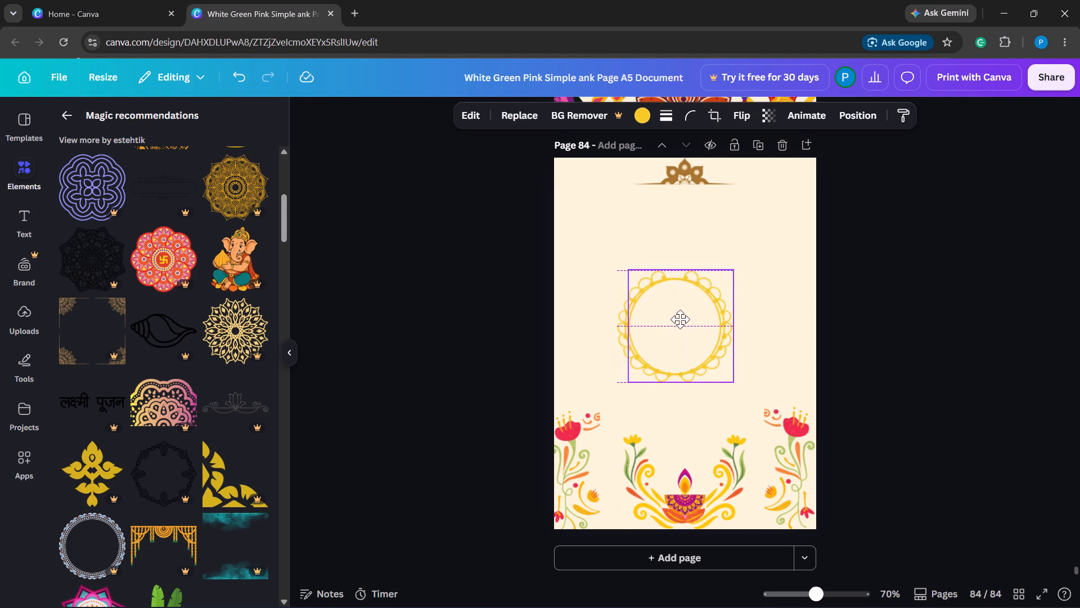
left_click_drag(680, 319, 677, 310)
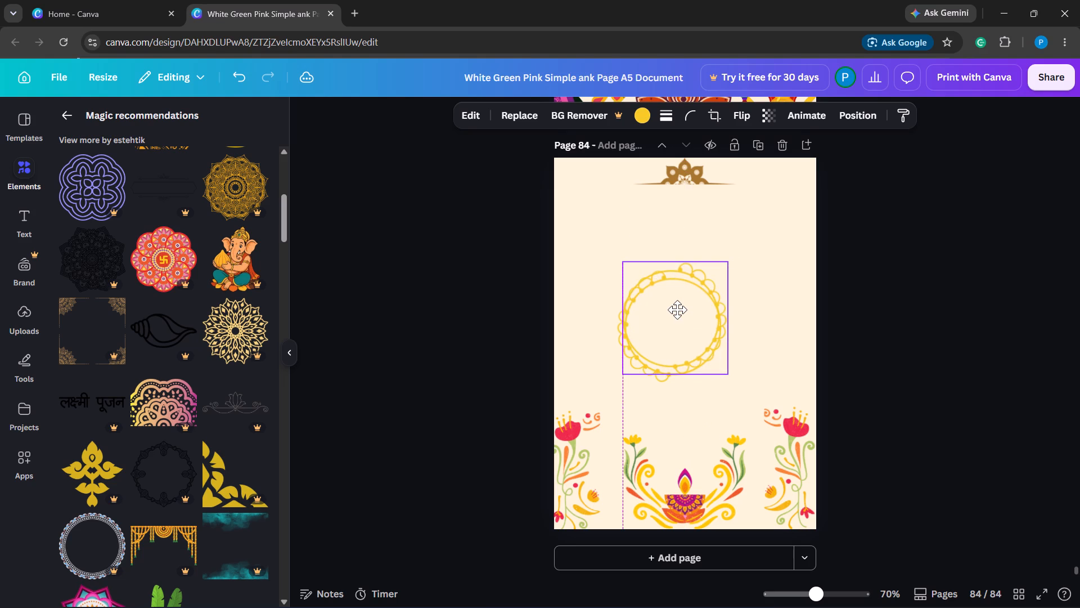
left_click_drag(677, 310, 672, 320)
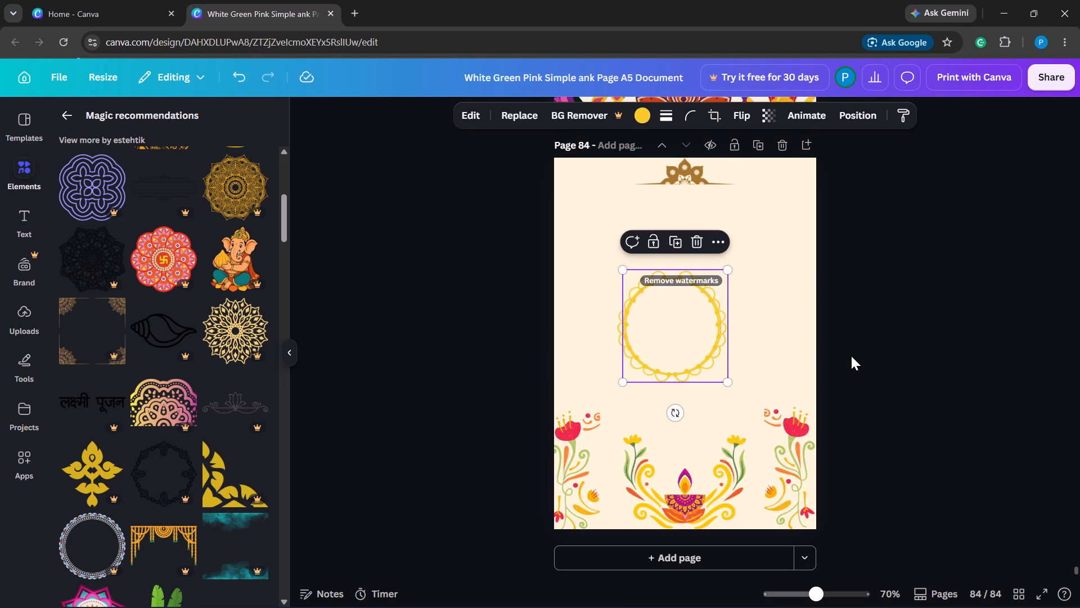
left_click(851, 356)
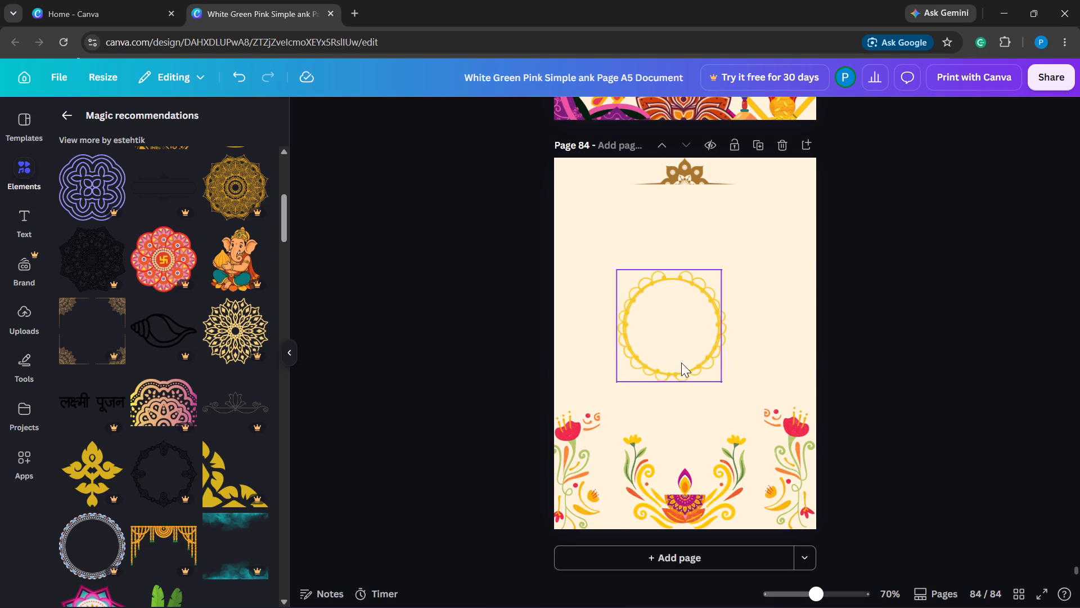
Fine-tune the two overlapping outlines so their inner circles coincide in one clean scalloped ring.
left_click(632, 369)
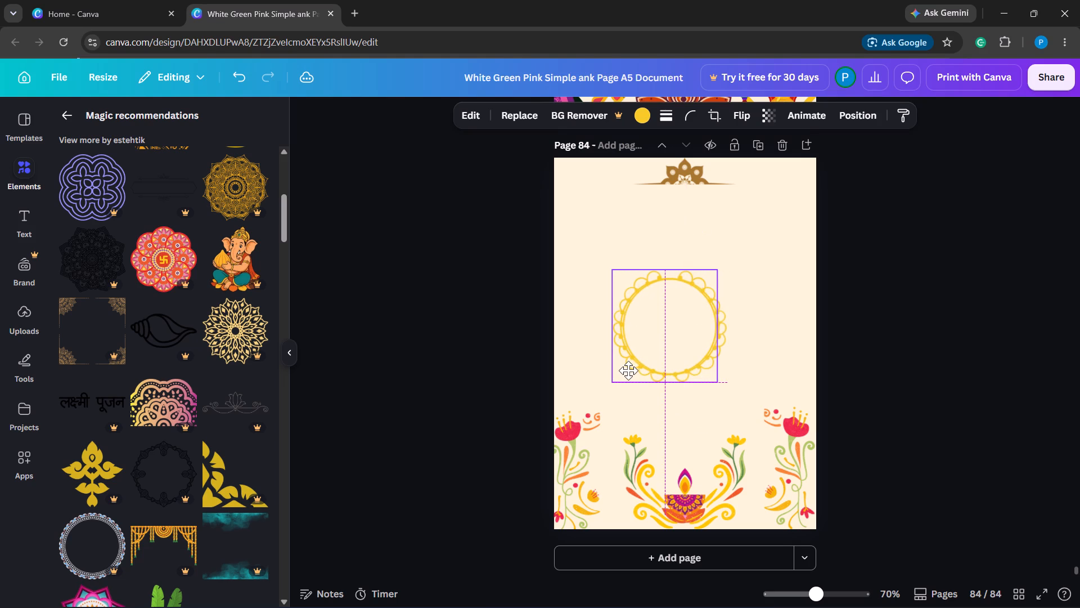
left_click(837, 373)
left_click_drag(719, 339, 727, 342)
left_click_drag(626, 337, 638, 339)
left_click(811, 378)
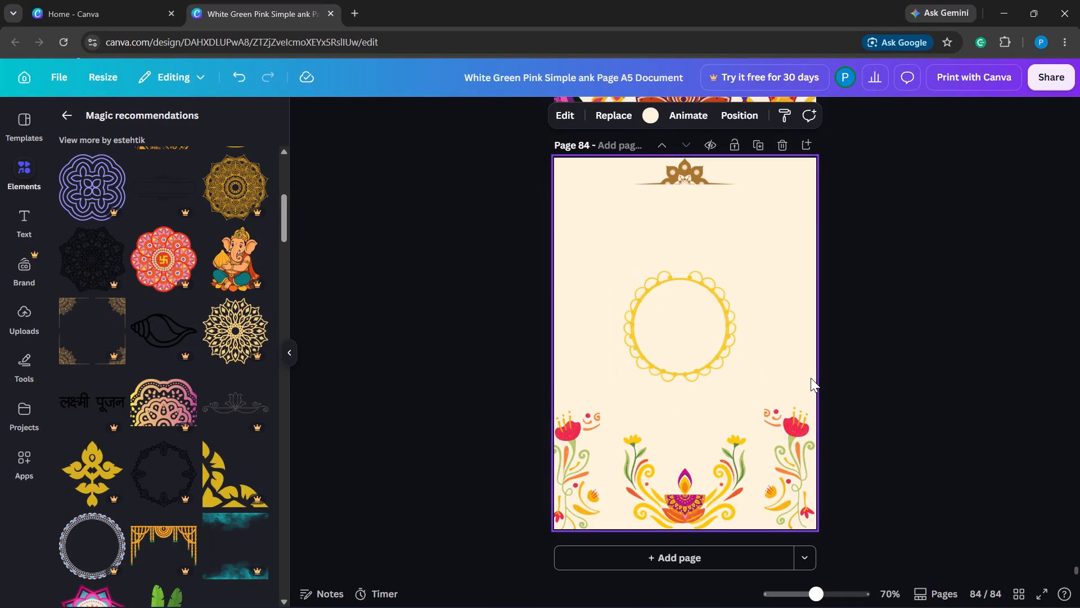
Add the seated Ganesha illustration holding a modak, shrink it to about 60%, and place it inside the scalloped ring.
left_click(242, 263)
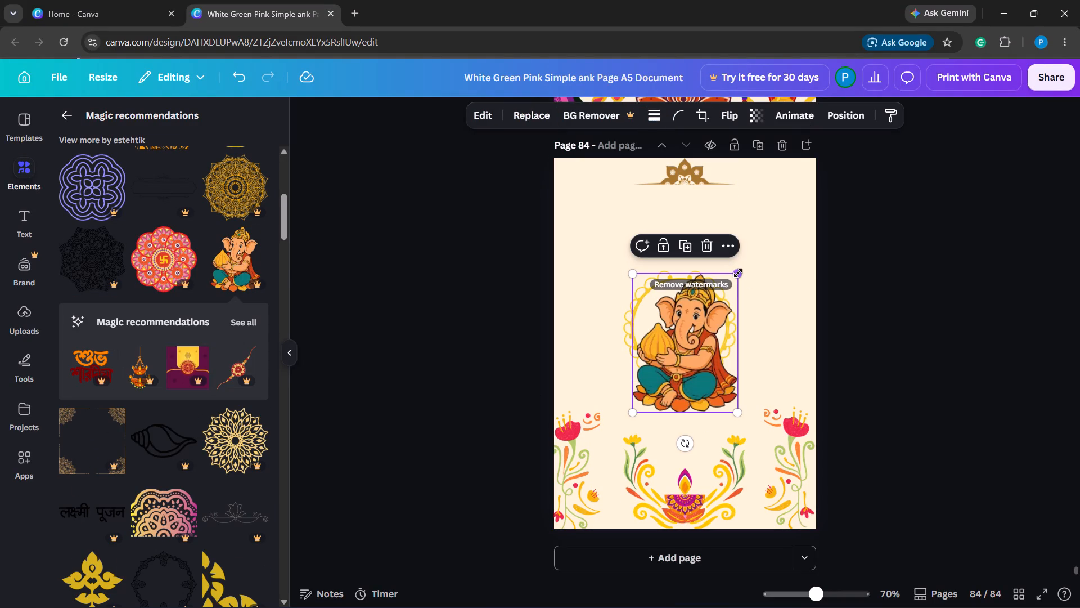
left_click_drag(738, 273, 703, 334)
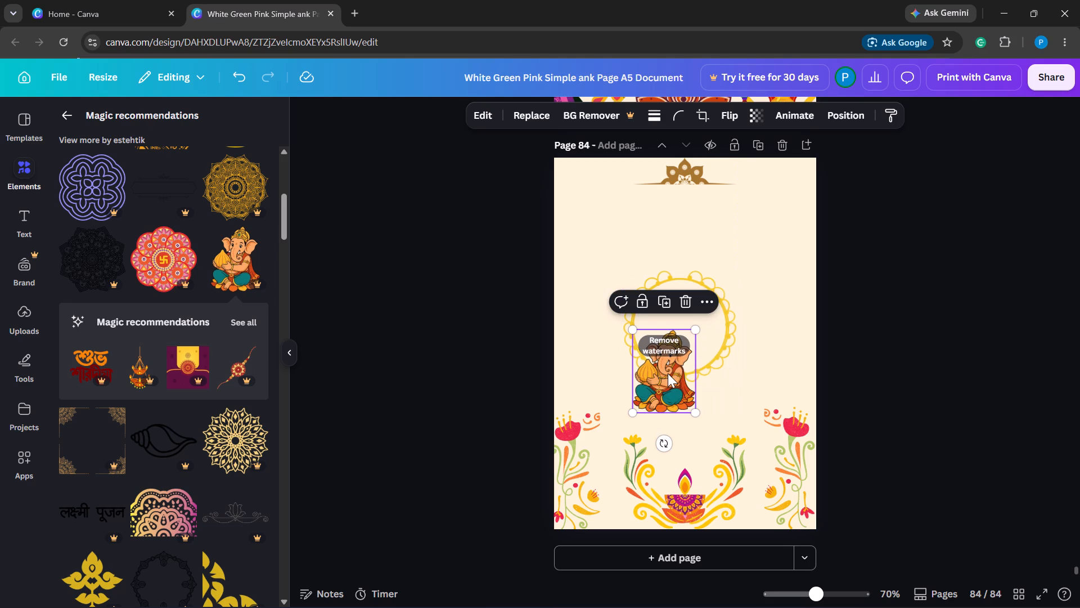
left_click_drag(668, 373, 686, 328)
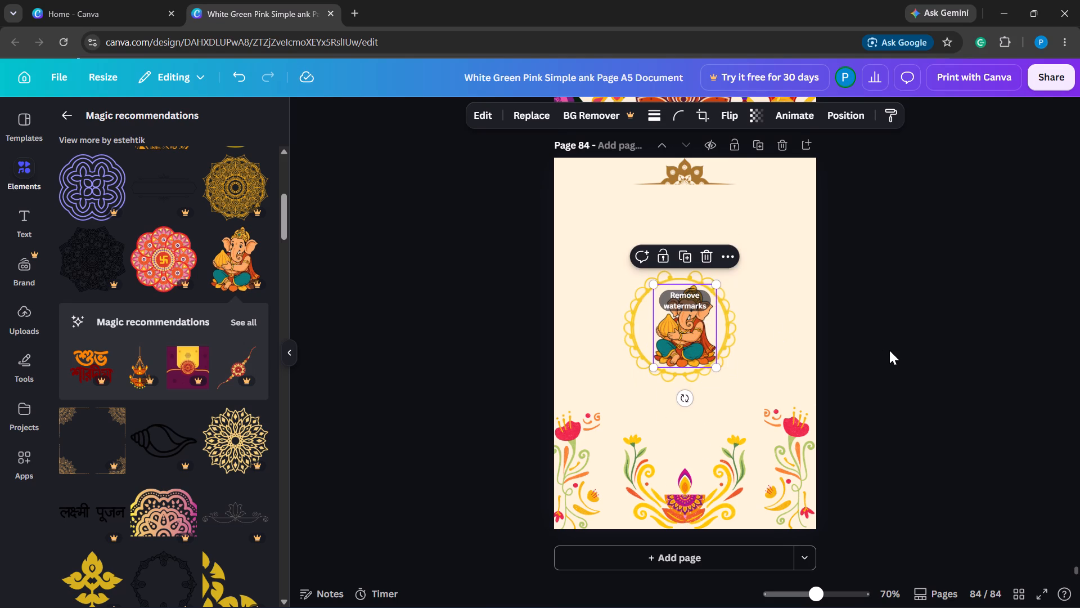
left_click(889, 350)
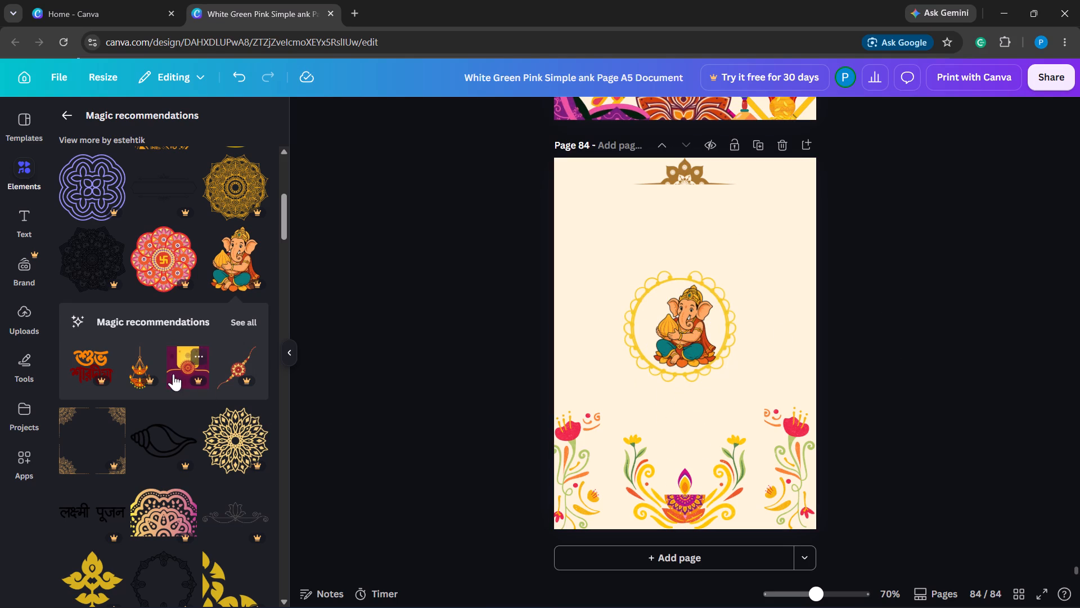
Add the orange hanging diya cluster, shrink it to about two-thirds size, and hang it in the page's top-left corner.
left_click(128, 367)
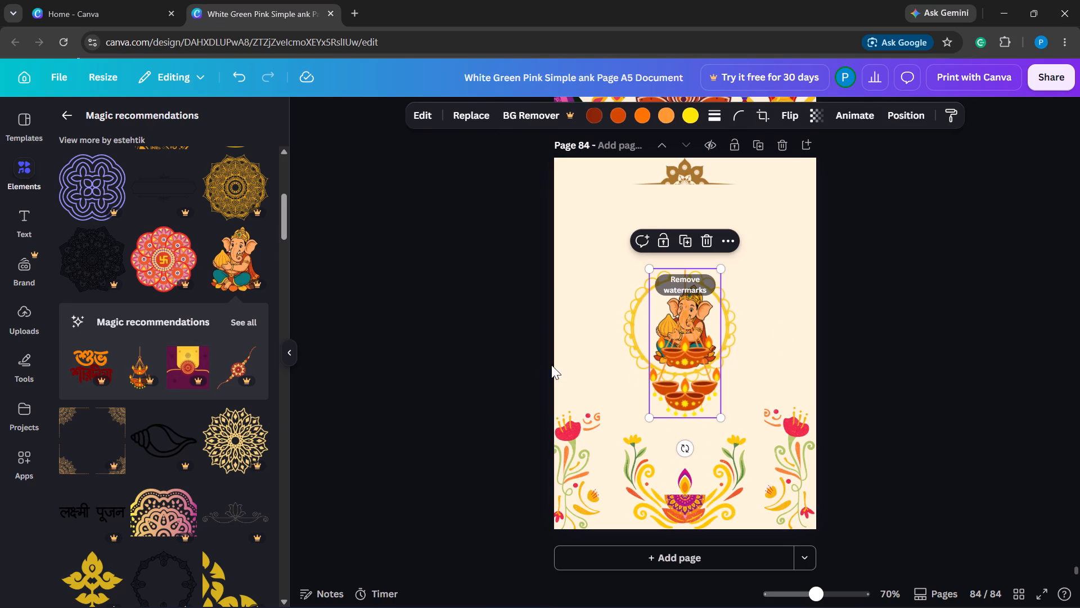
left_click_drag(660, 375, 583, 258)
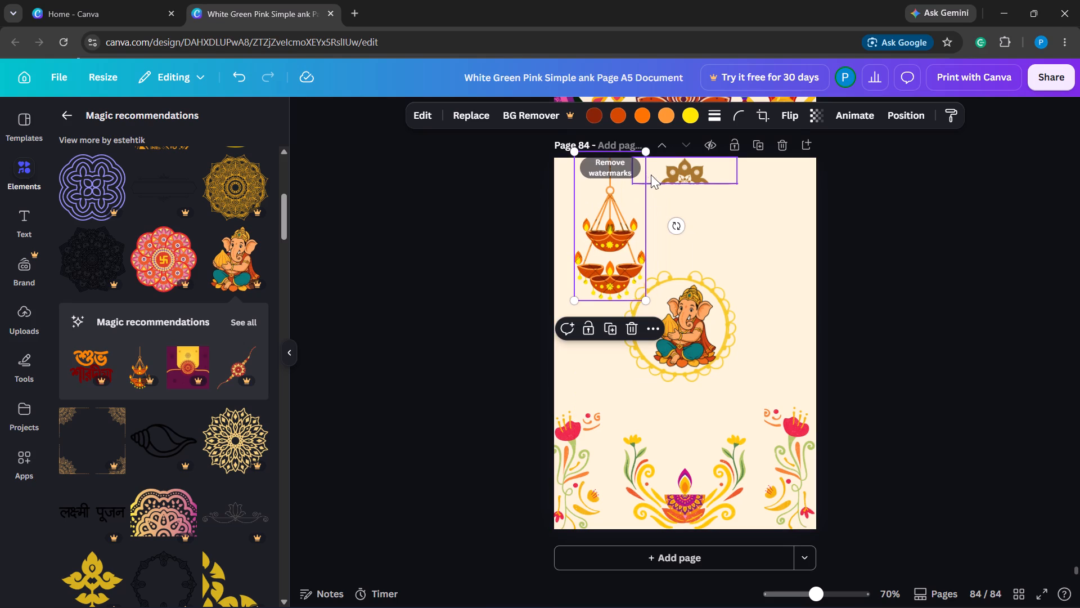
left_click_drag(642, 151, 632, 214)
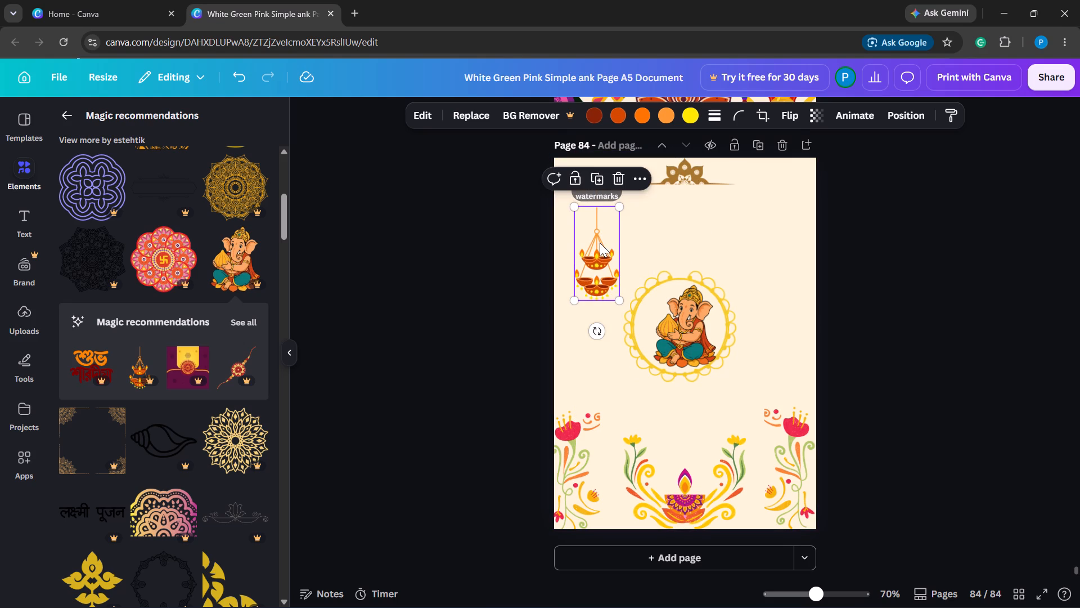
left_click_drag(600, 243, 590, 189)
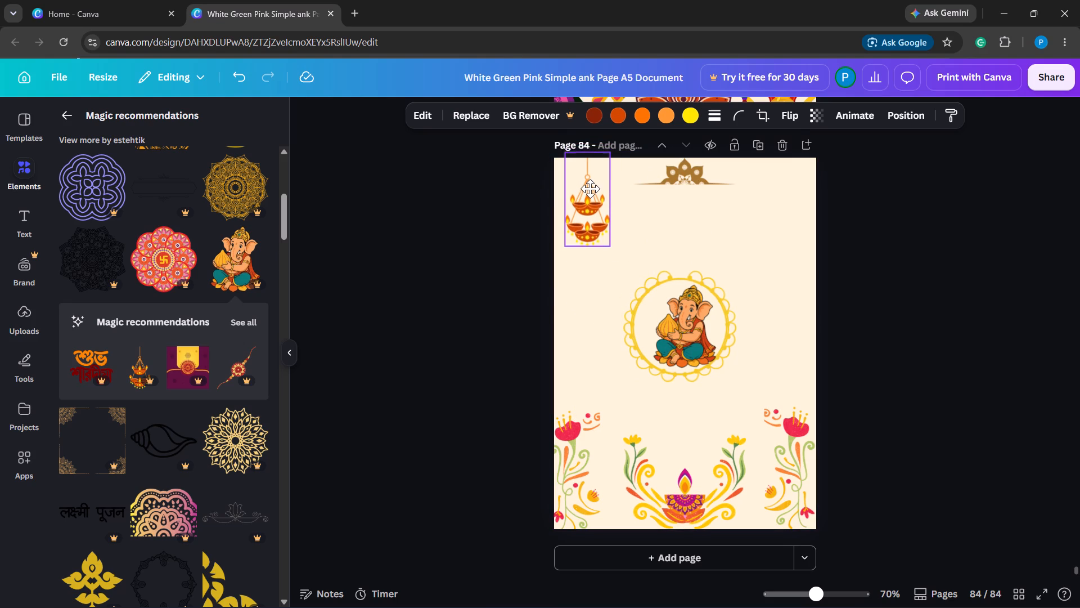
left_click_drag(590, 189, 590, 192)
left_click(509, 227)
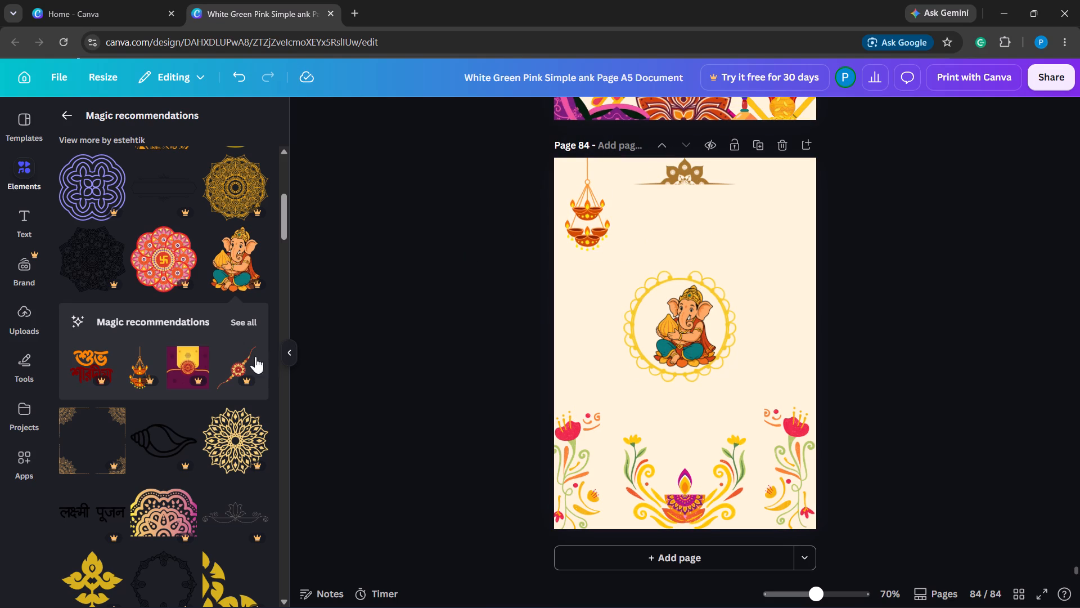
Add a second hanging diya cluster and hang it in the page's top-right corner, level with the first.
left_click(127, 364)
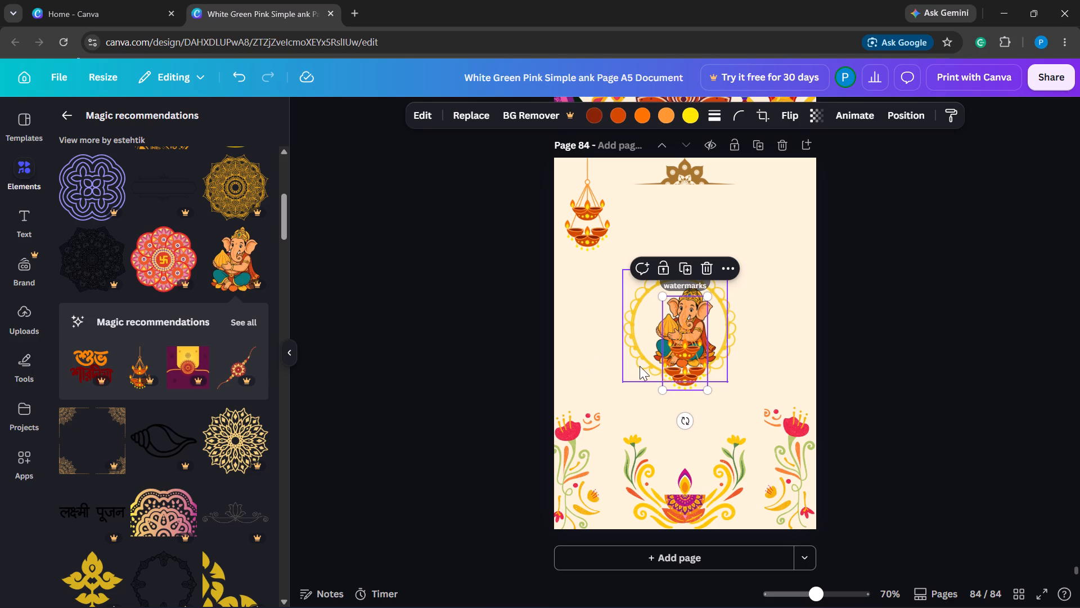
left_click_drag(693, 327, 783, 188)
left_click_drag(775, 207, 791, 199)
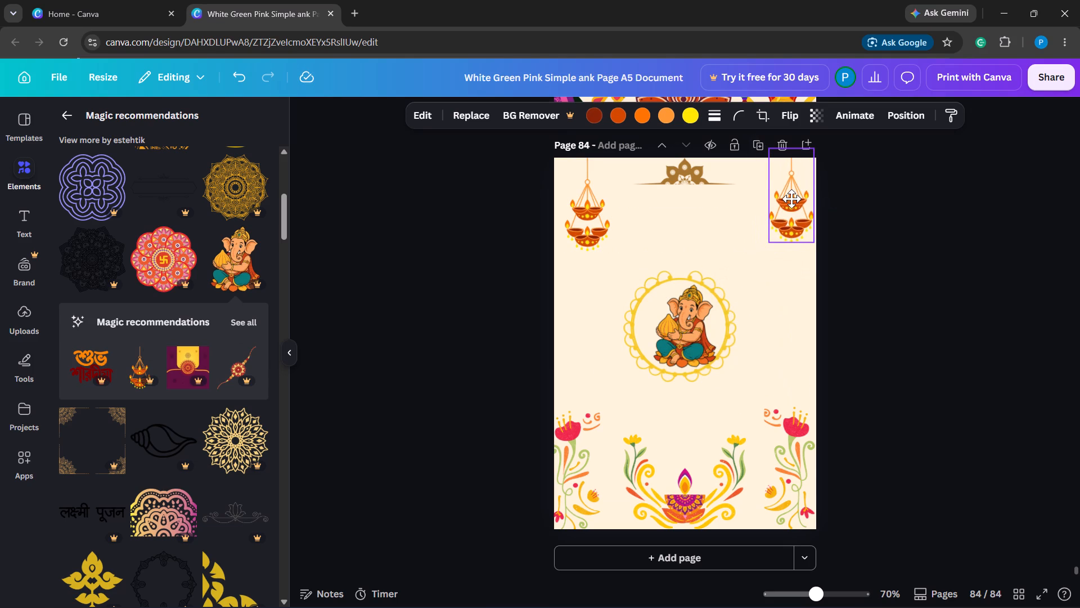
left_click_drag(791, 199, 791, 206)
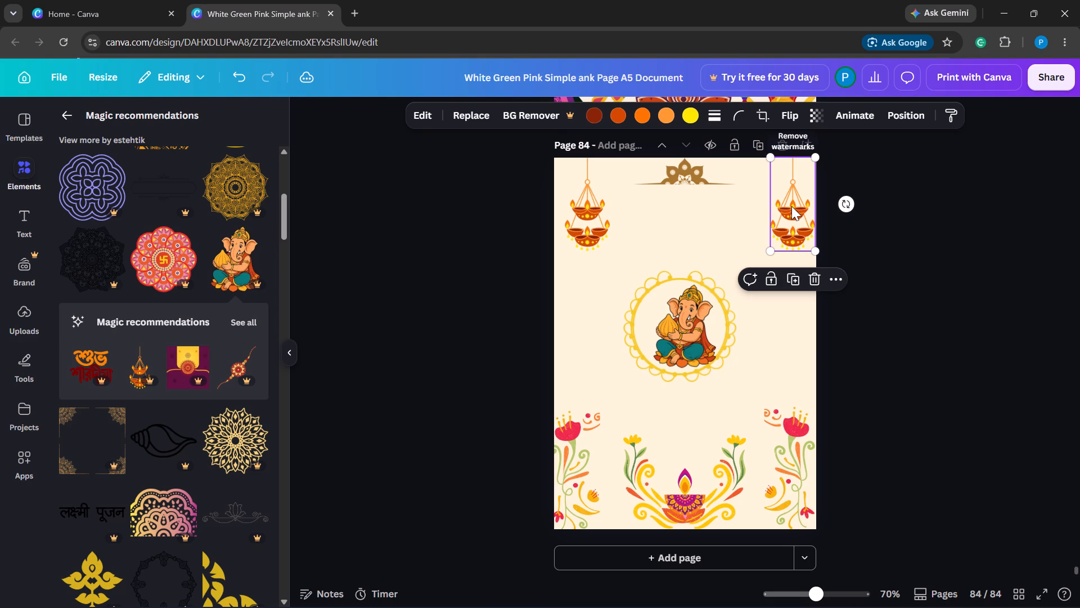
left_click(469, 352)
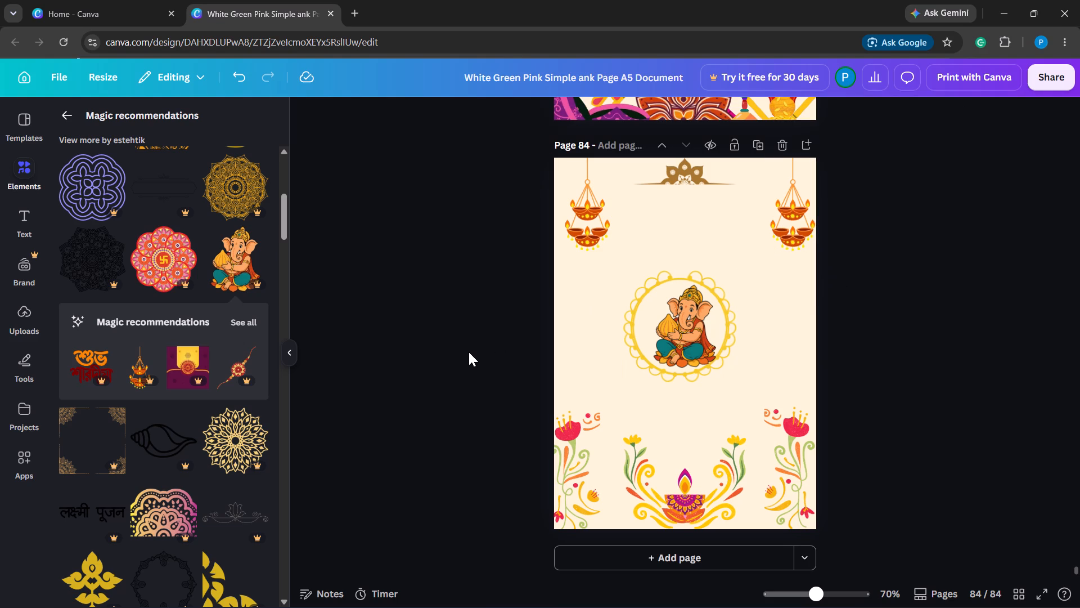
Add the red-and-yellow paisley arch from the full set of recommendations, shrink it to about 80%, and frame the Ganesha ring with it.
left_click(254, 315)
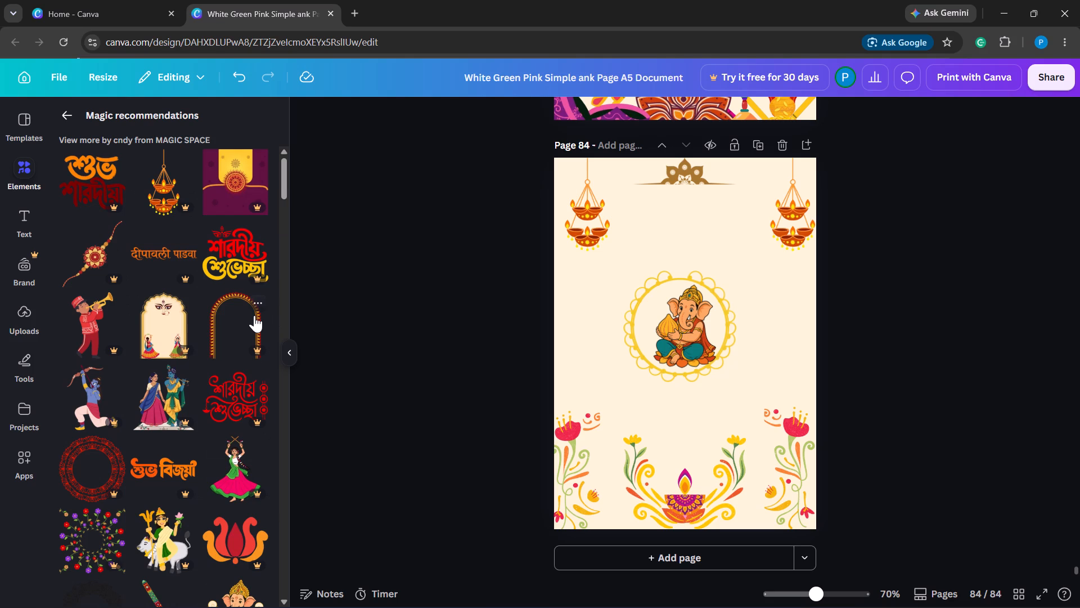
left_click(217, 331)
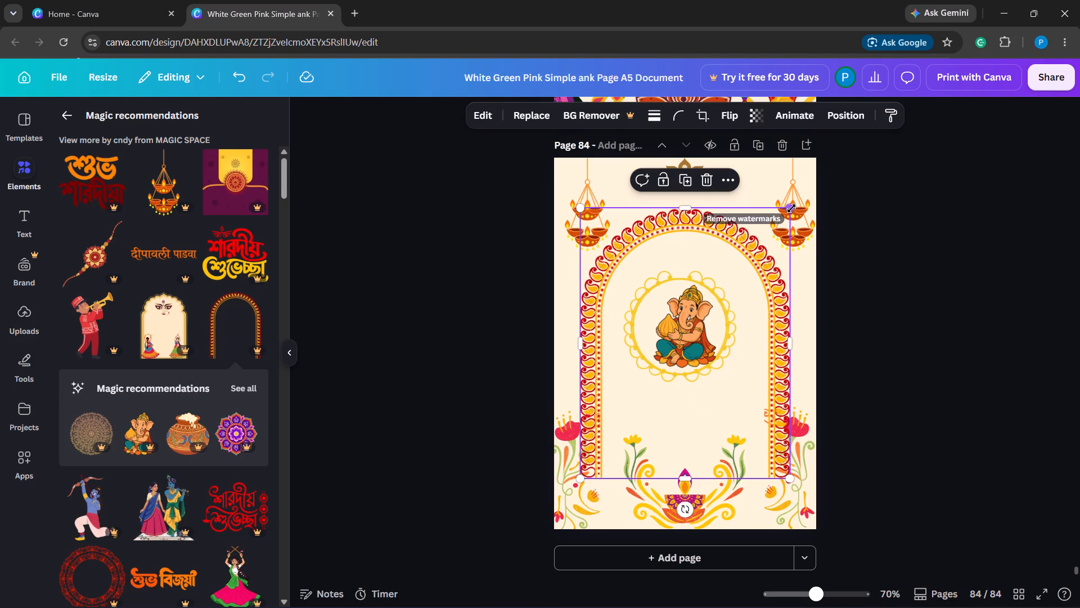
left_click_drag(791, 208, 773, 277)
left_click_drag(739, 405, 759, 348)
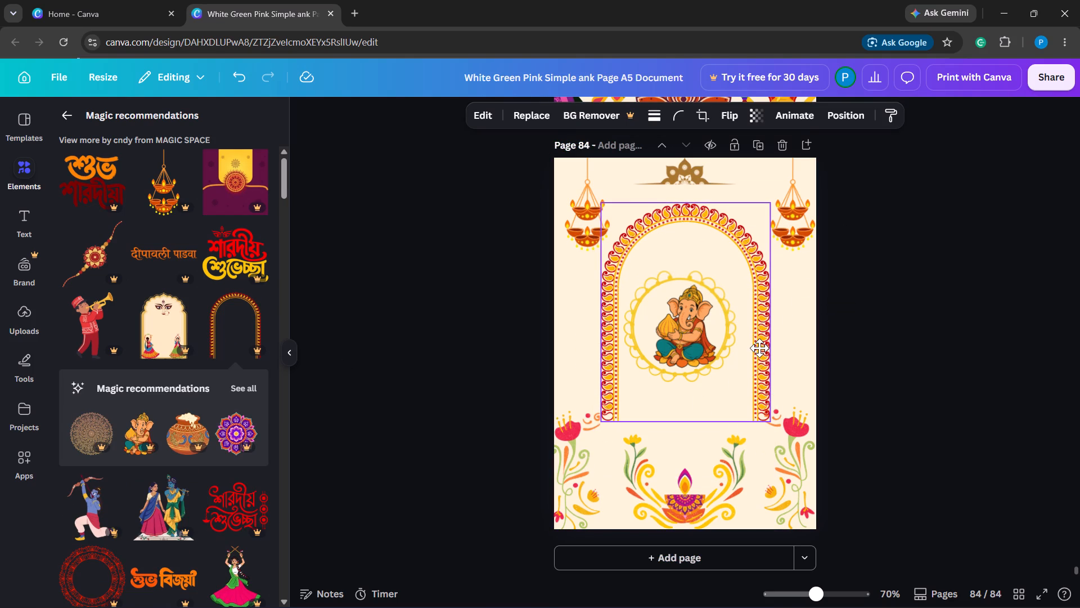
left_click_drag(759, 348, 760, 364)
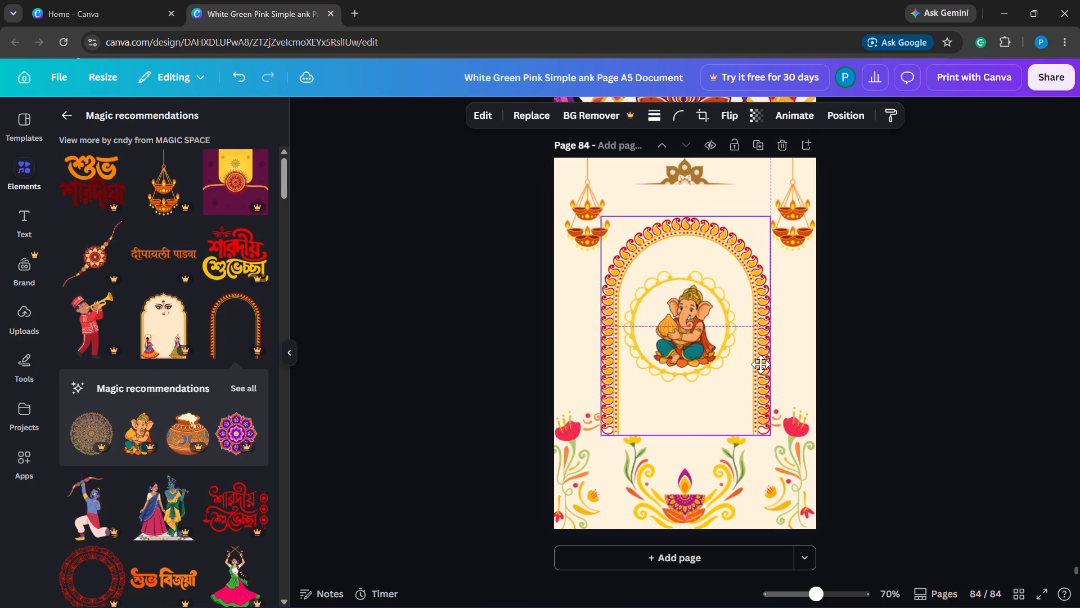
left_click_drag(760, 364, 757, 392)
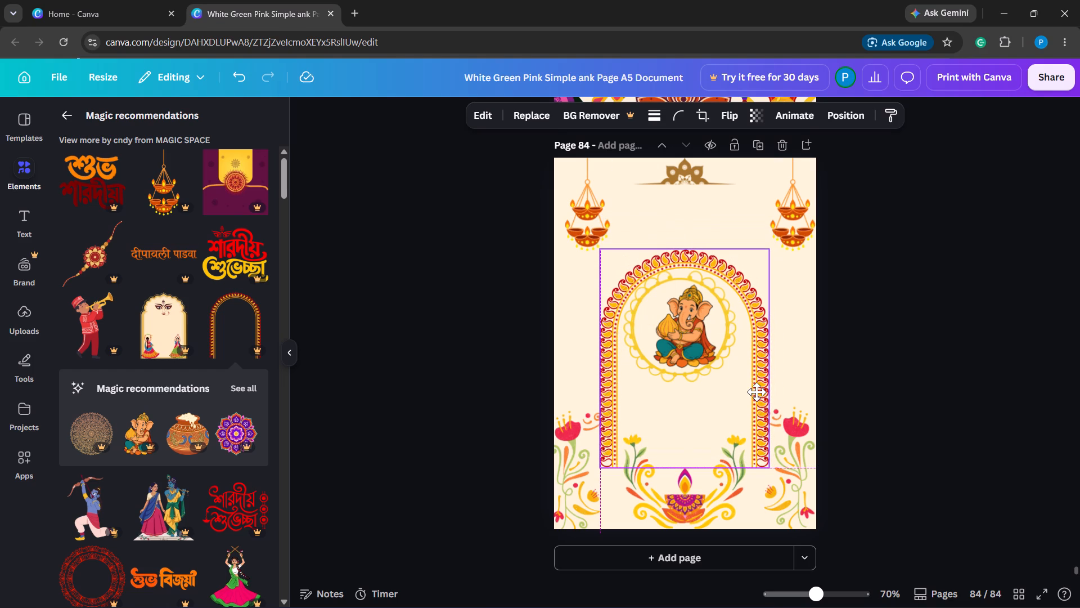
left_click_drag(757, 392, 755, 392)
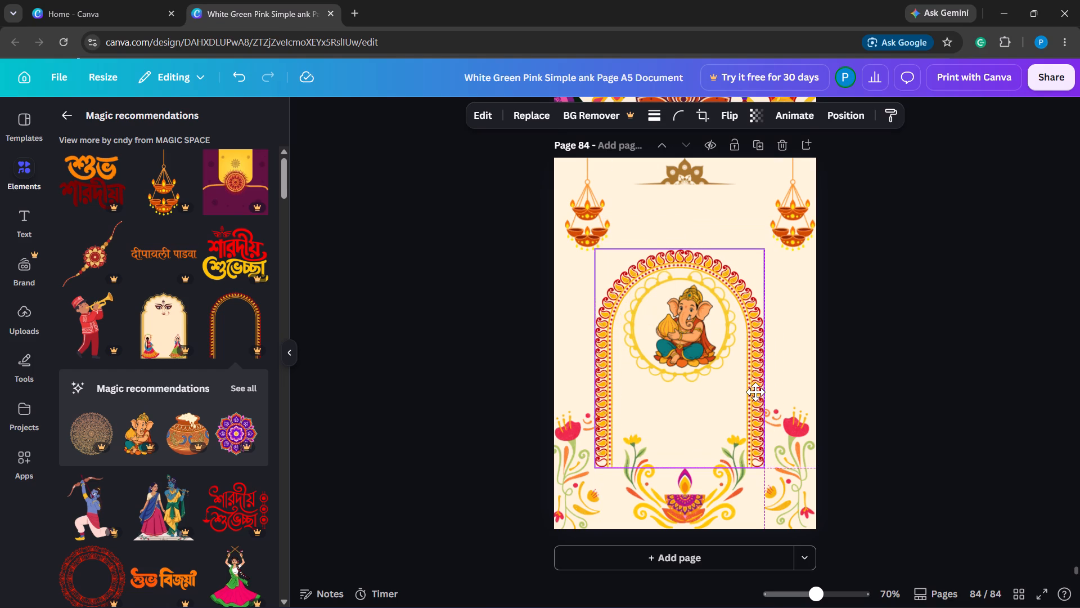
left_click_drag(755, 392, 754, 383)
left_click(880, 387)
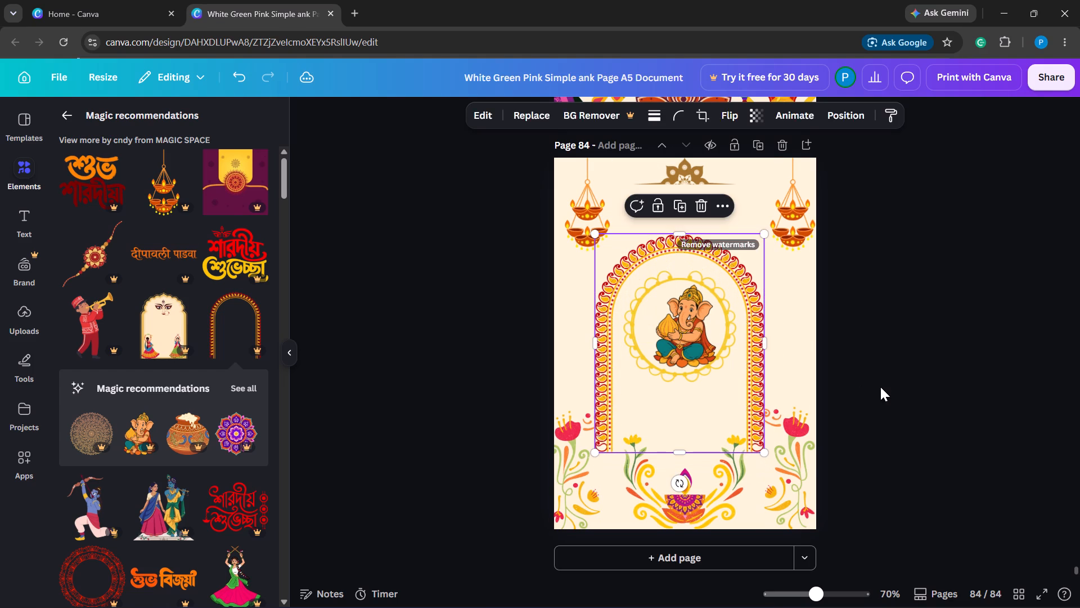
Add the red-and-orange lotus graphic, shrink it to about three-quarters size, and centre it below the Ganesha ring inside the arch.
scroll(268, 480, "down", 3)
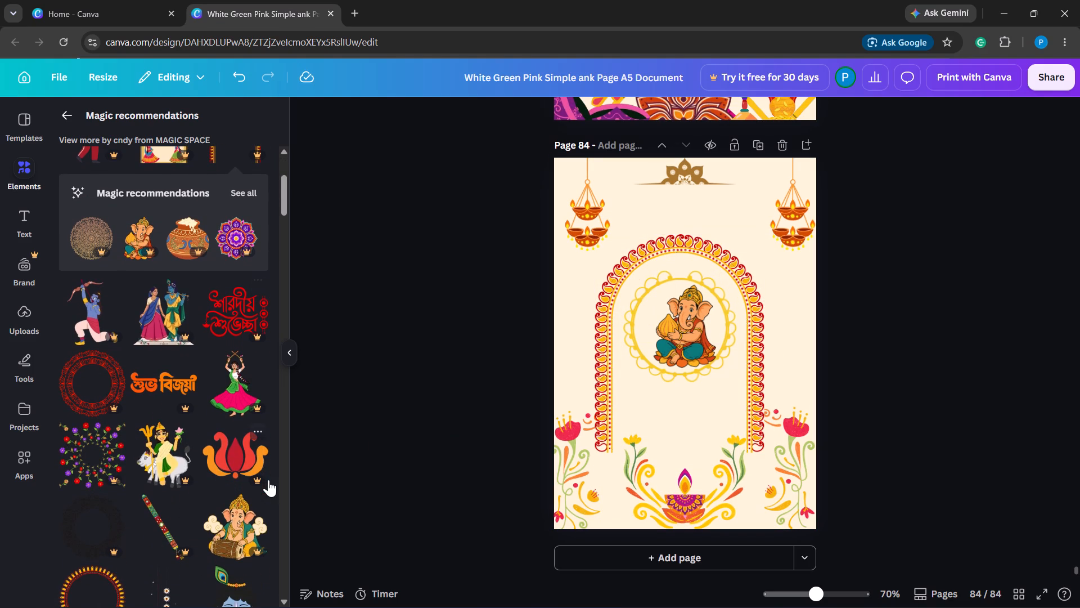
scroll(203, 419, "down", 2)
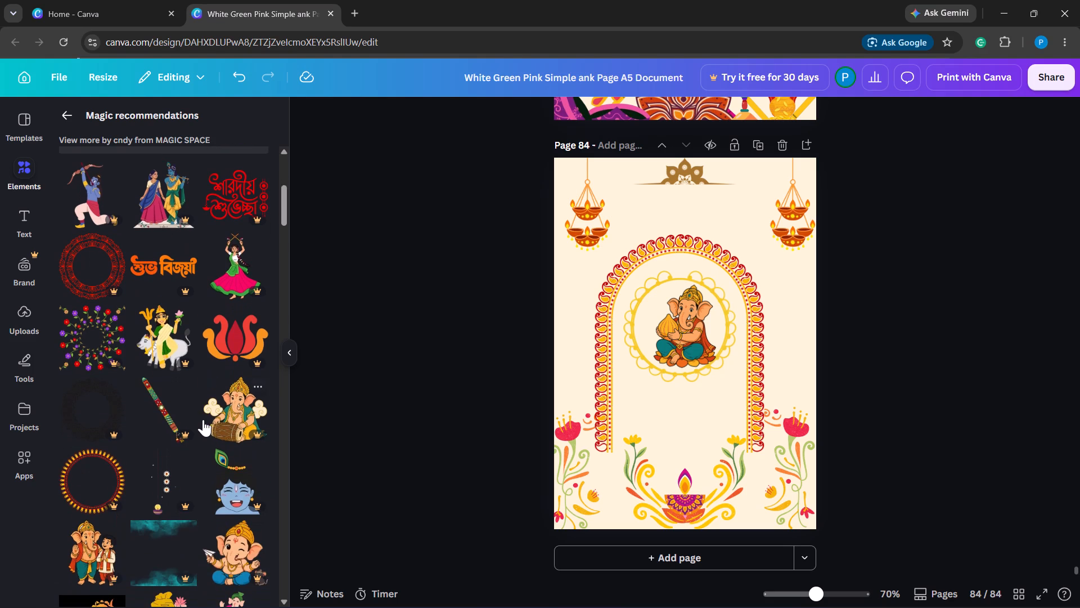
left_click(244, 328)
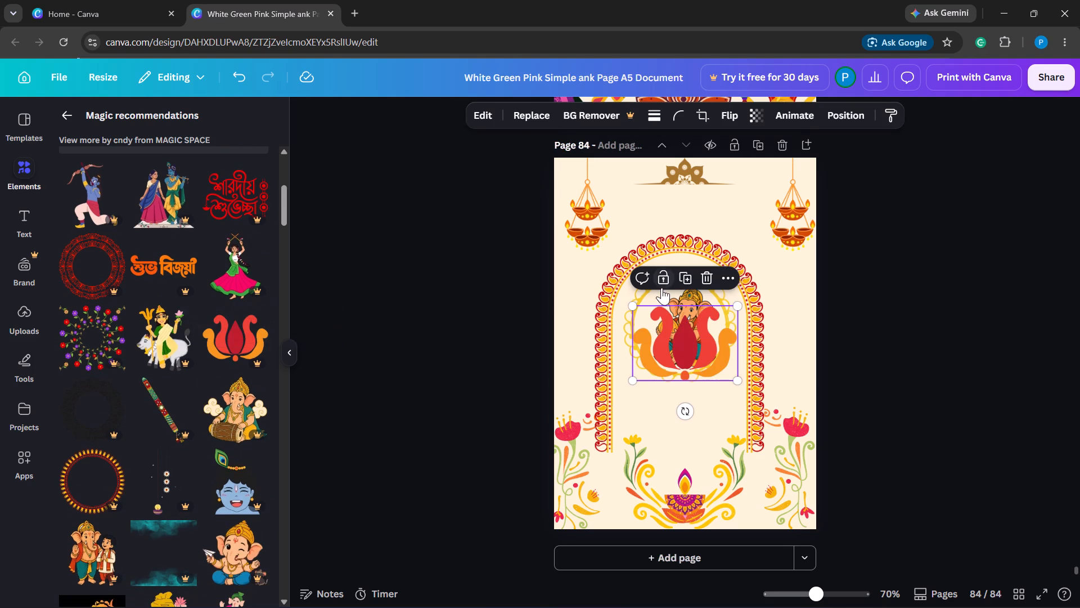
left_click_drag(740, 307, 723, 346)
left_click_drag(678, 373, 692, 430)
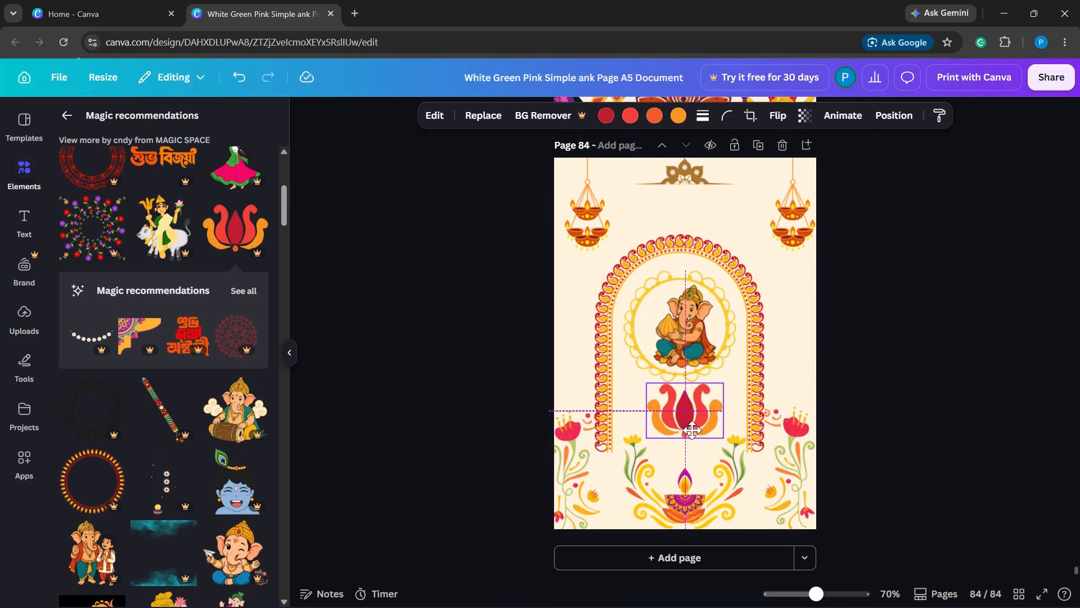
left_click_drag(692, 430, 692, 432)
left_click(821, 393)
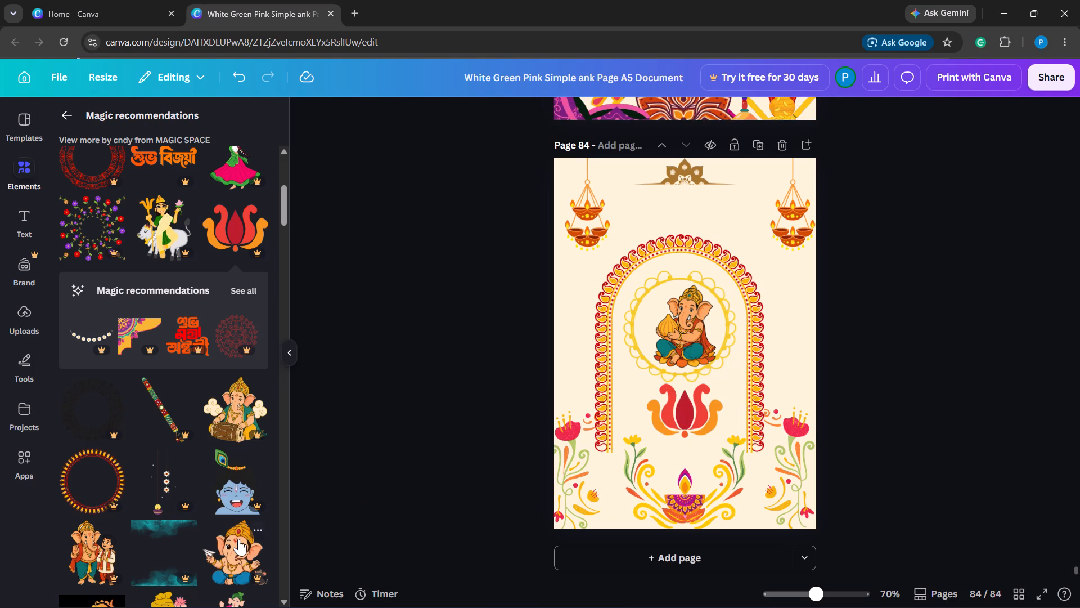
Add the golden bell on a chain, shrink it to about half size, and hang it from the right side of the Ganesha ring.
scroll(238, 539, "down", 7)
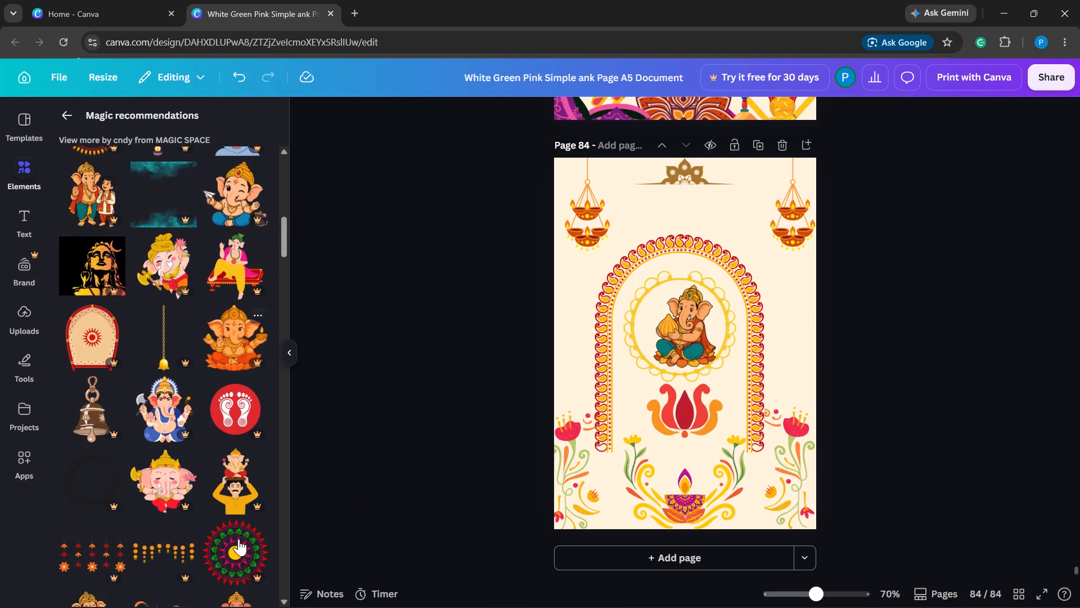
left_click(170, 312)
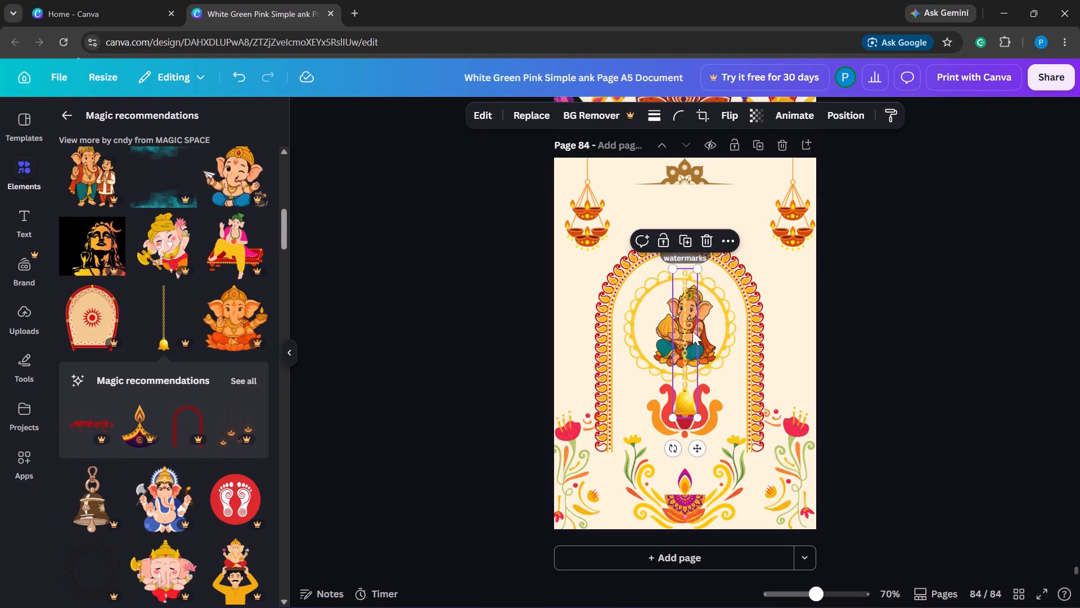
left_click_drag(677, 336, 727, 338)
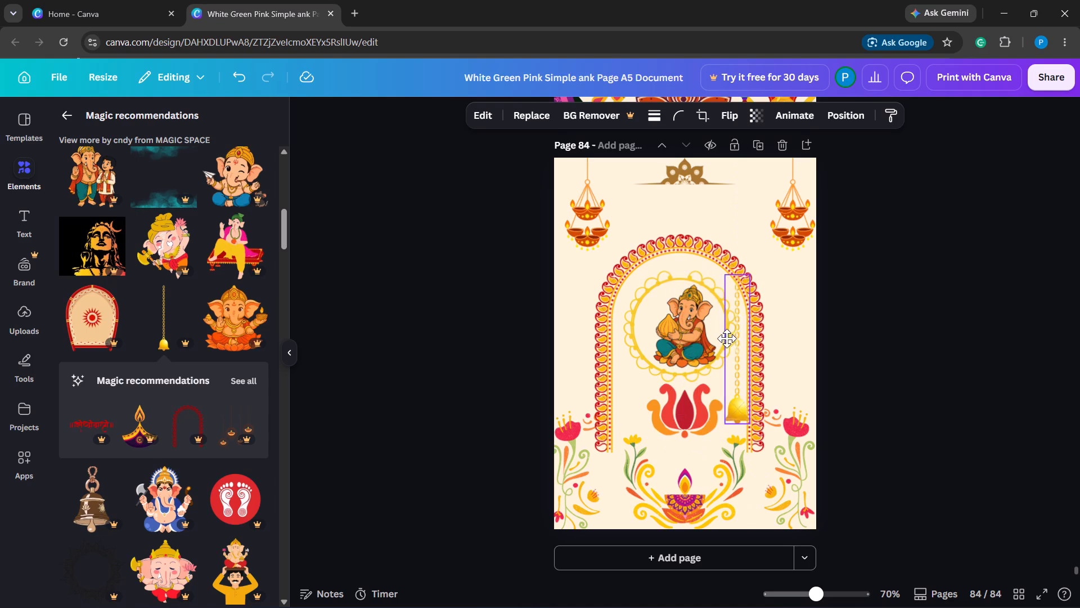
left_click_drag(727, 338, 726, 337)
left_click_drag(746, 269, 757, 327)
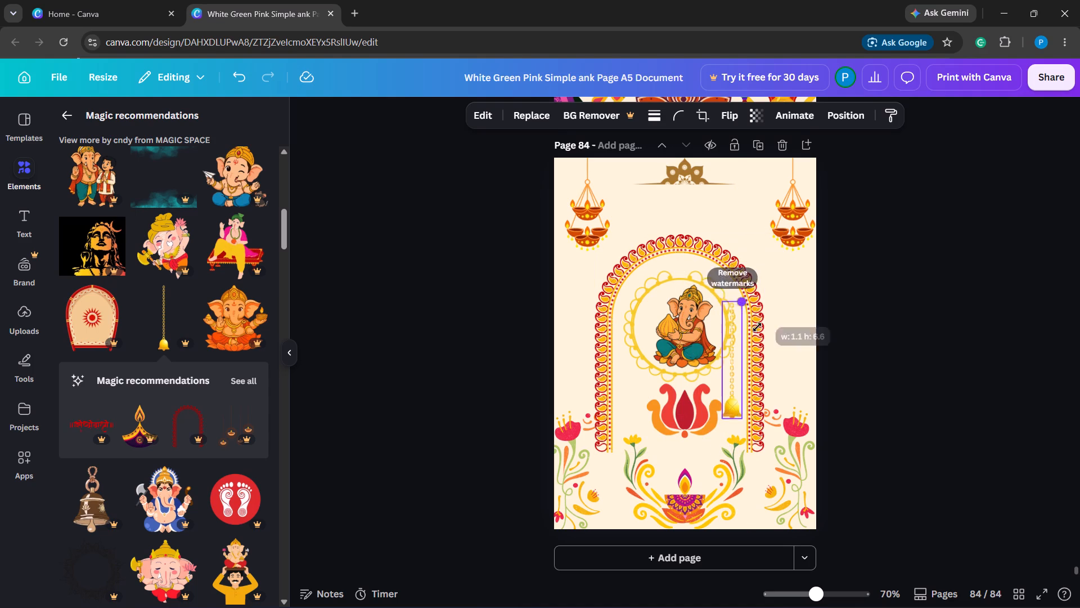
left_click_drag(757, 327, 756, 347)
left_click(737, 386)
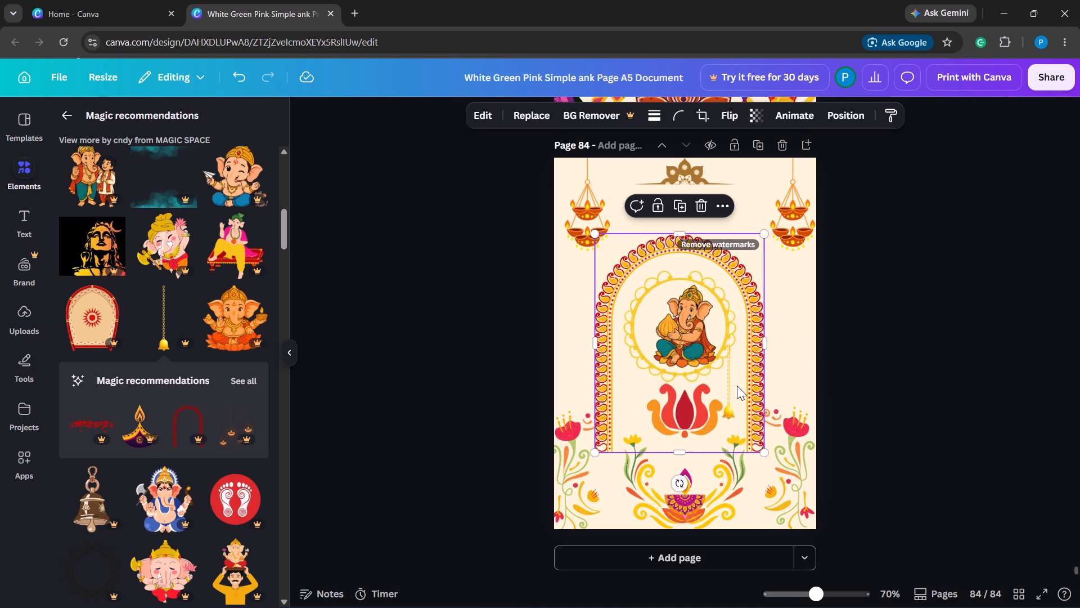
left_click(723, 393)
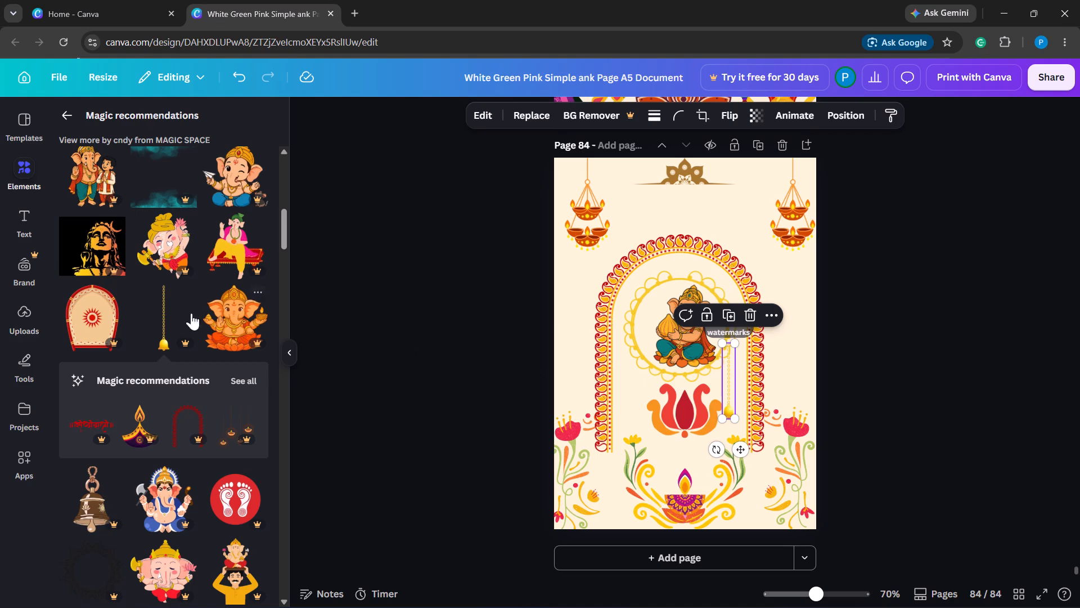
Add a second golden hanging bell and hang it from the left side of the Ganesha ring, level with the first.
left_click(152, 331)
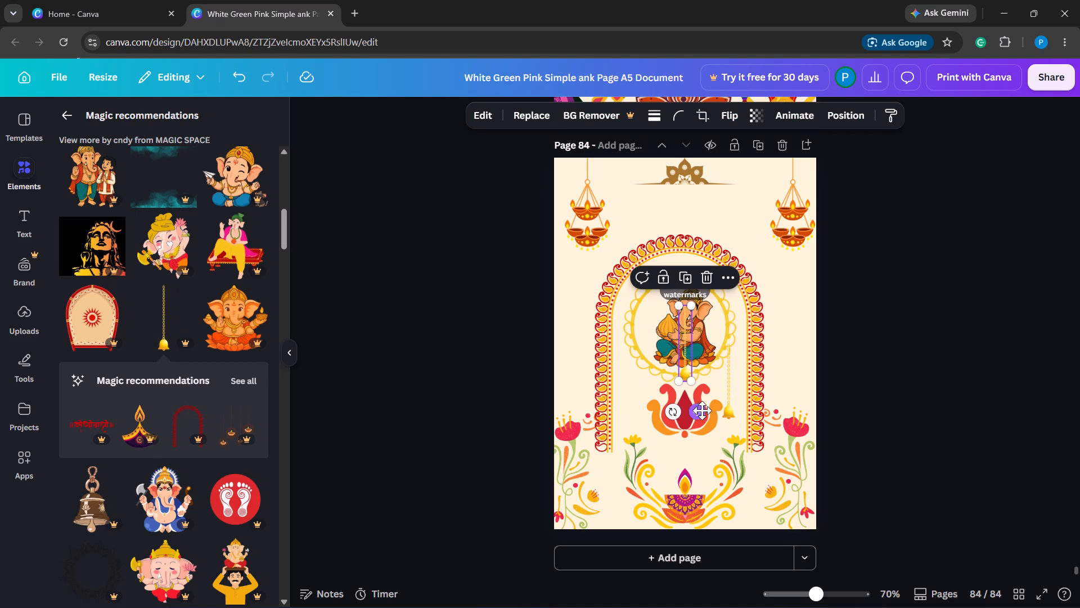
left_click_drag(698, 407, 643, 444)
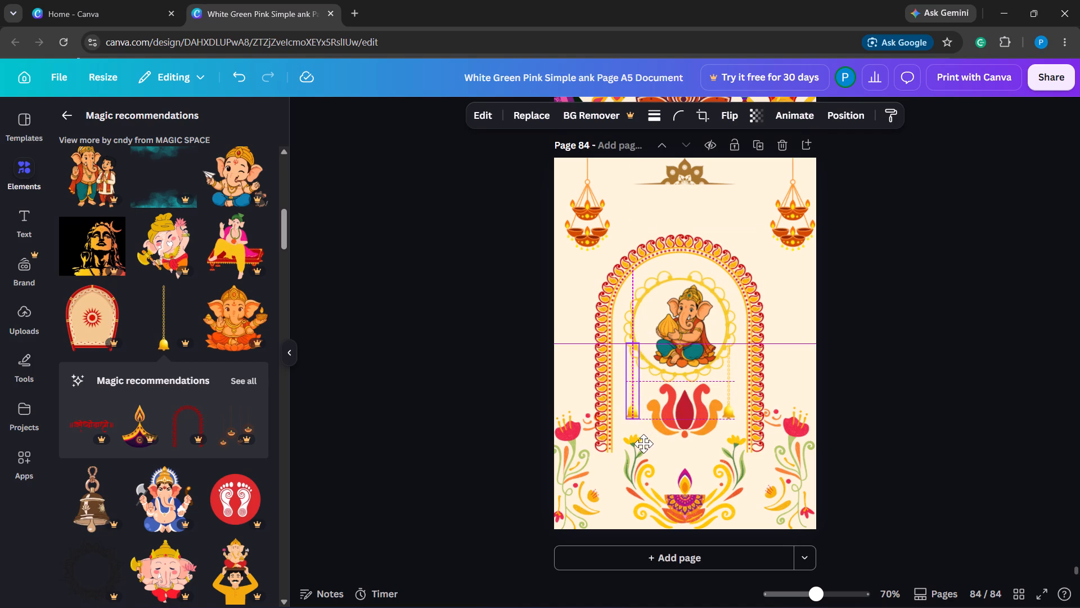
left_click_drag(643, 444, 638, 451)
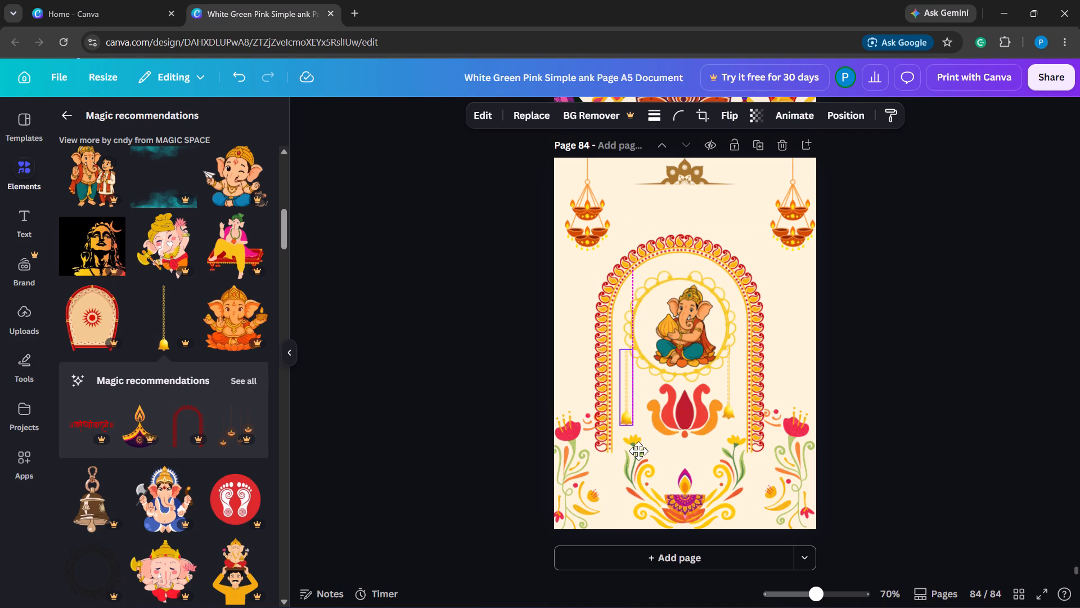
left_click_drag(638, 451, 646, 444)
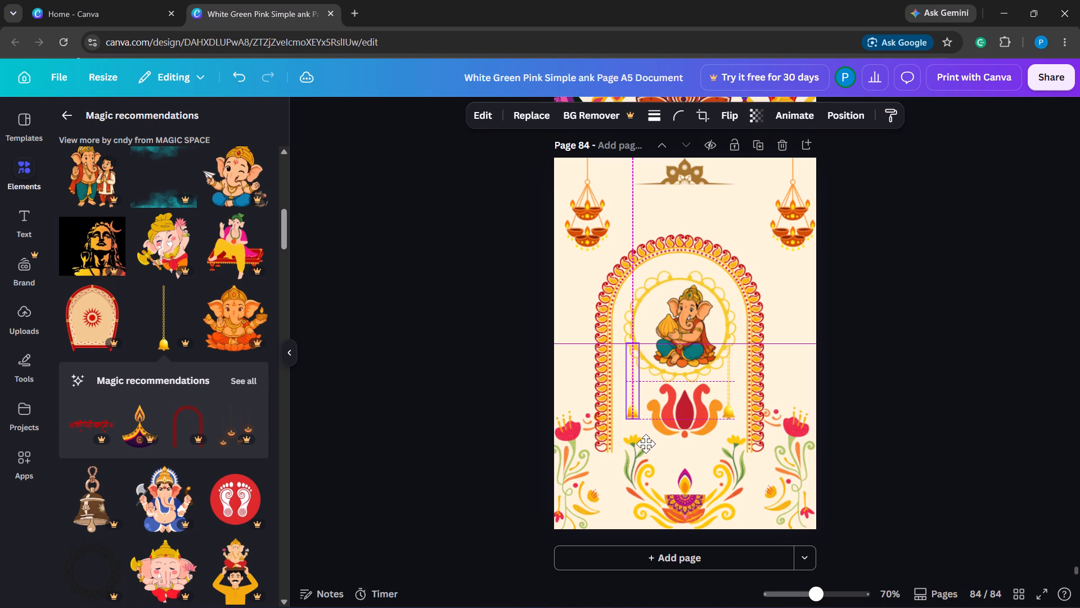
left_click_drag(646, 444, 646, 443)
left_click(953, 452)
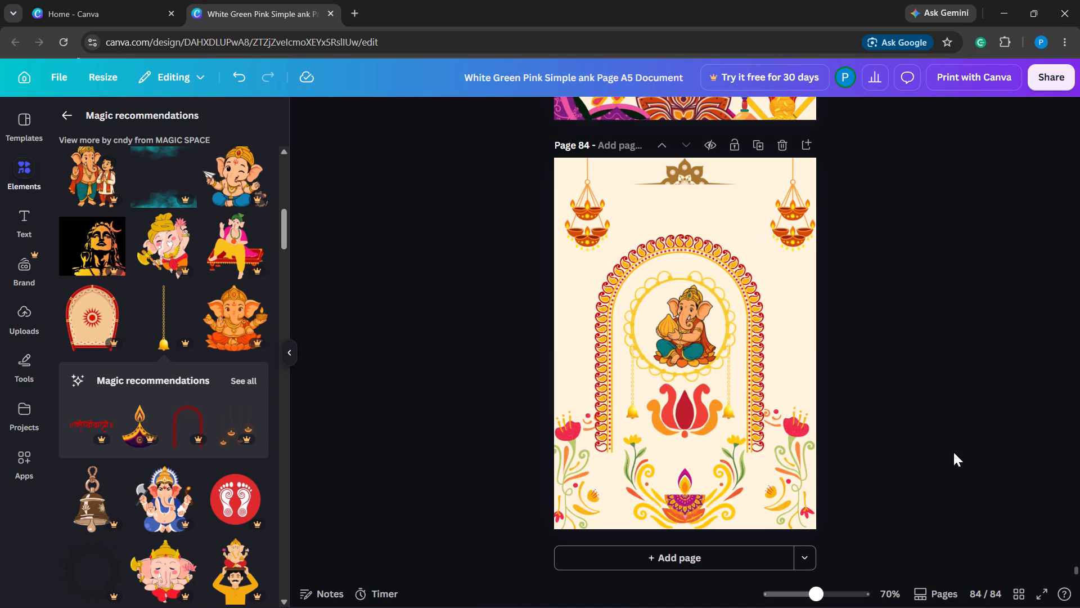
Add the orange marigold garland and place it along the page's top edge in the left corner.
scroll(195, 436, "down", 2)
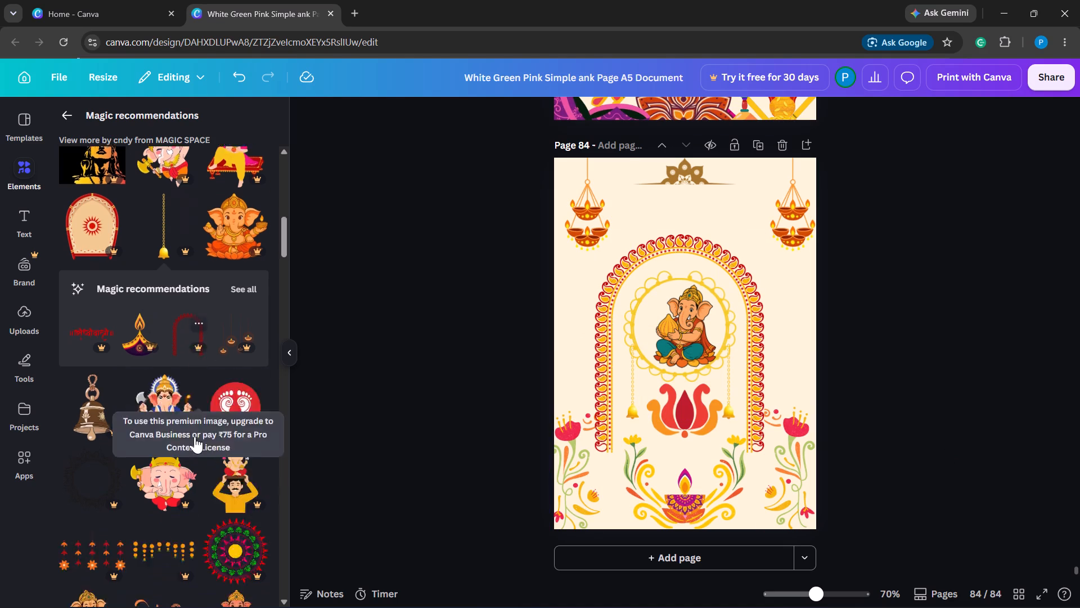
scroll(195, 436, "down", 2)
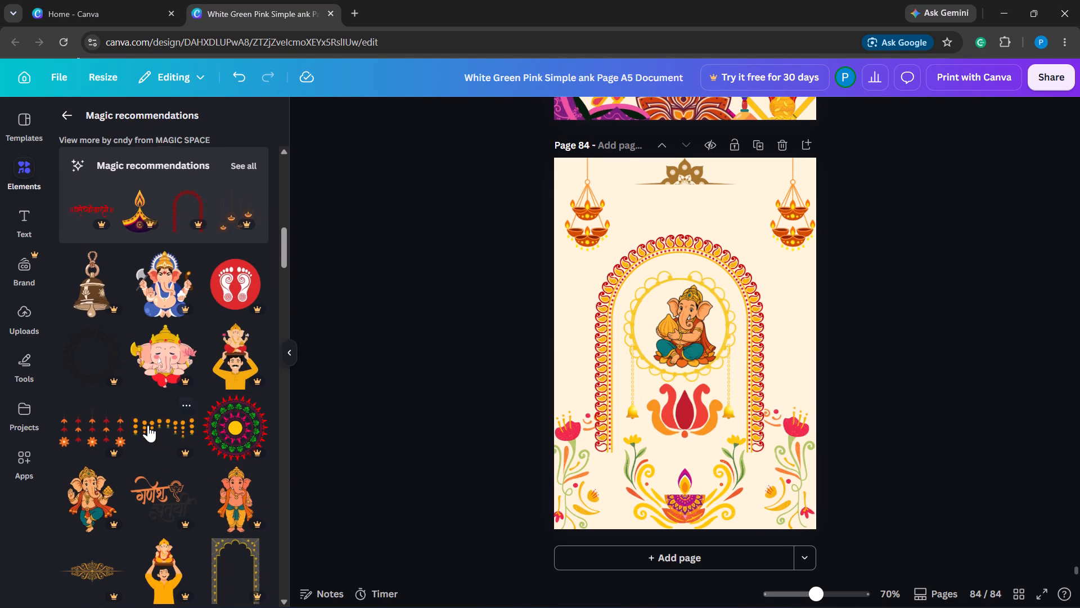
left_click(166, 419)
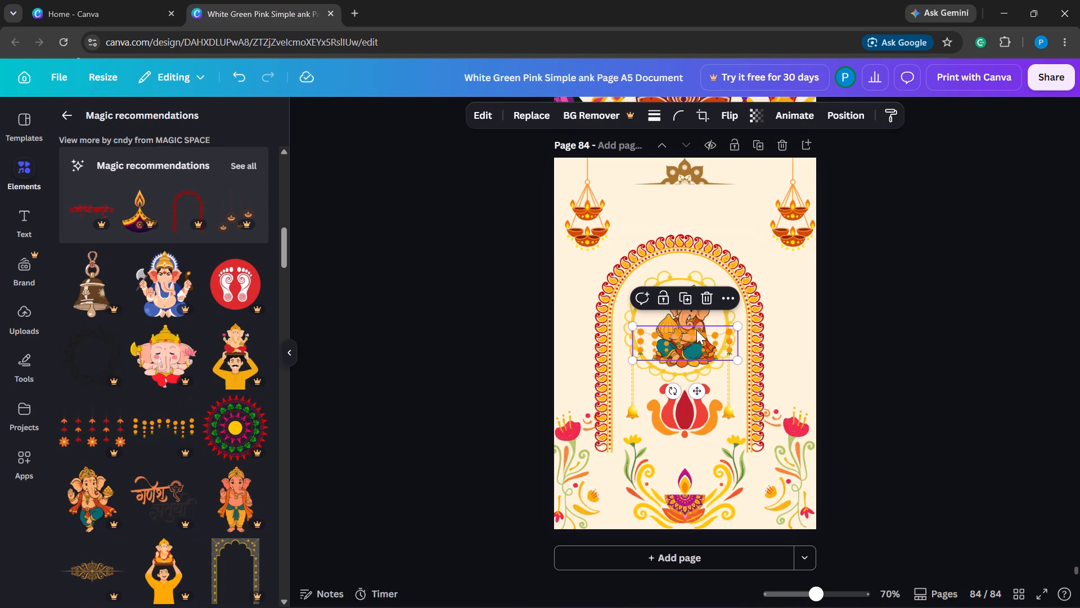
left_click_drag(694, 327, 614, 160)
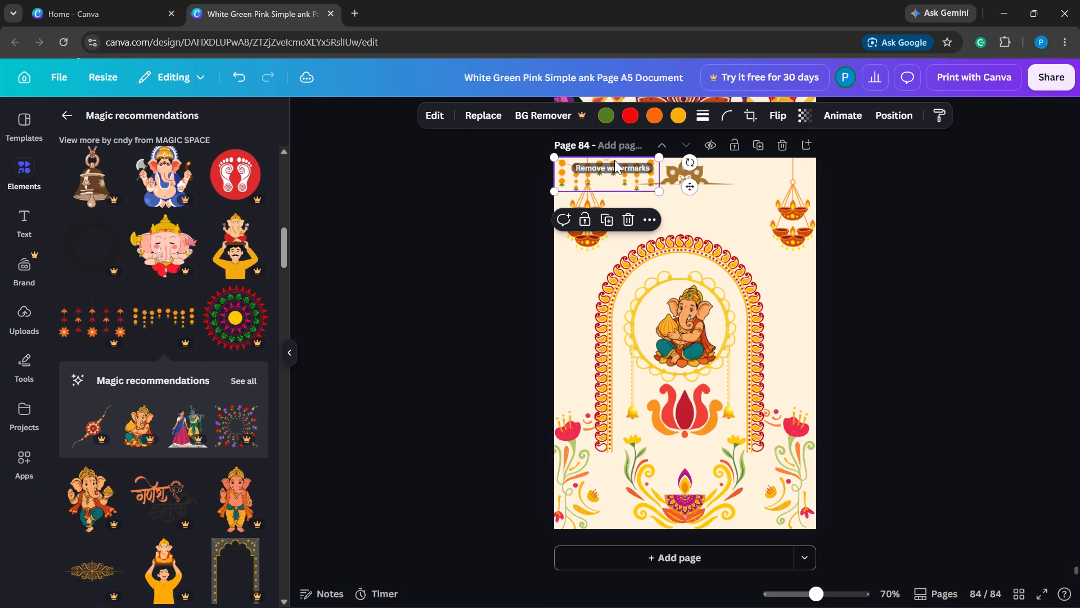
Add a second orange marigold garland and place it along the page's top edge in the right corner.
left_click(157, 330)
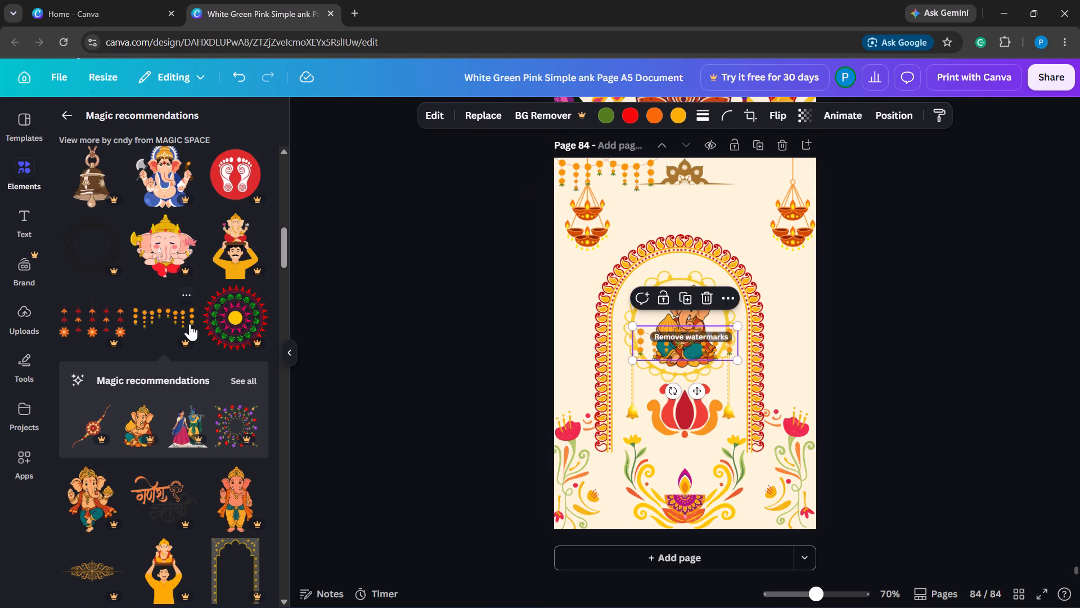
left_click_drag(694, 346, 760, 275)
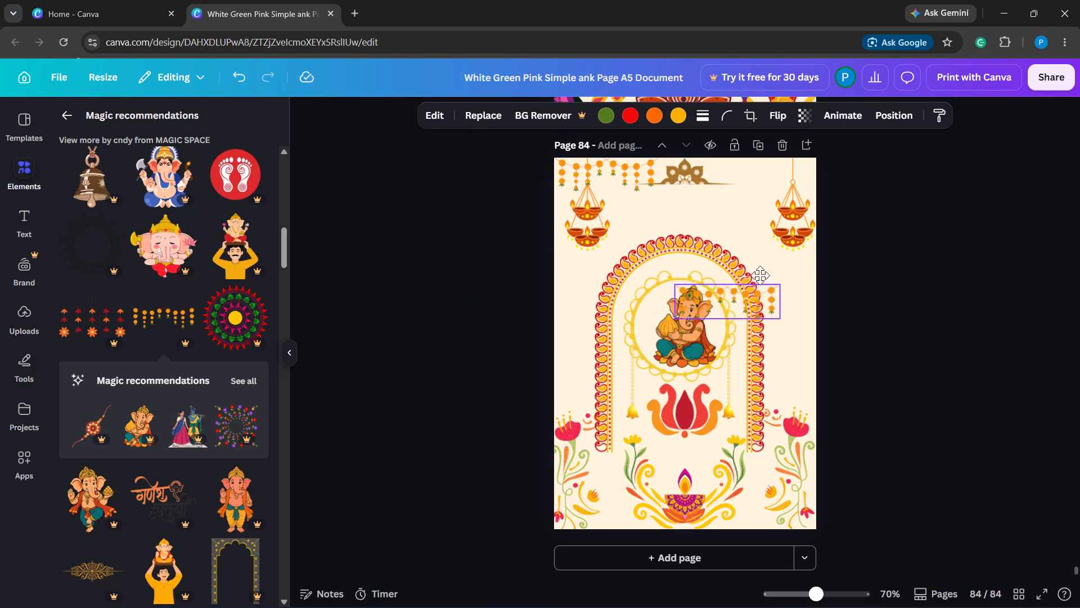
left_click_drag(760, 275, 760, 180)
left_click(760, 180)
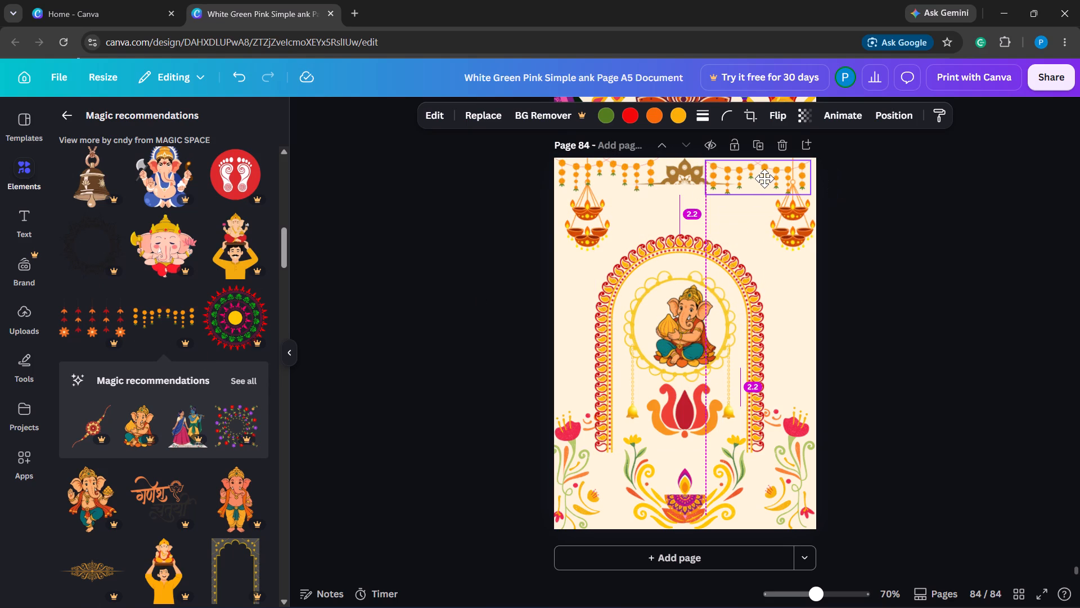
left_click(764, 178)
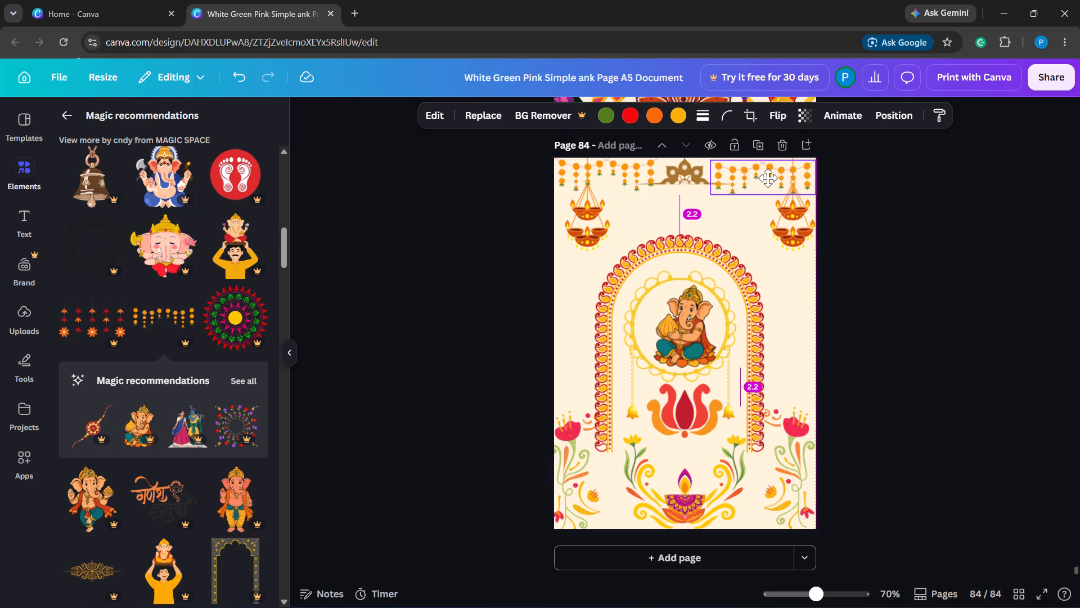
left_click(891, 254)
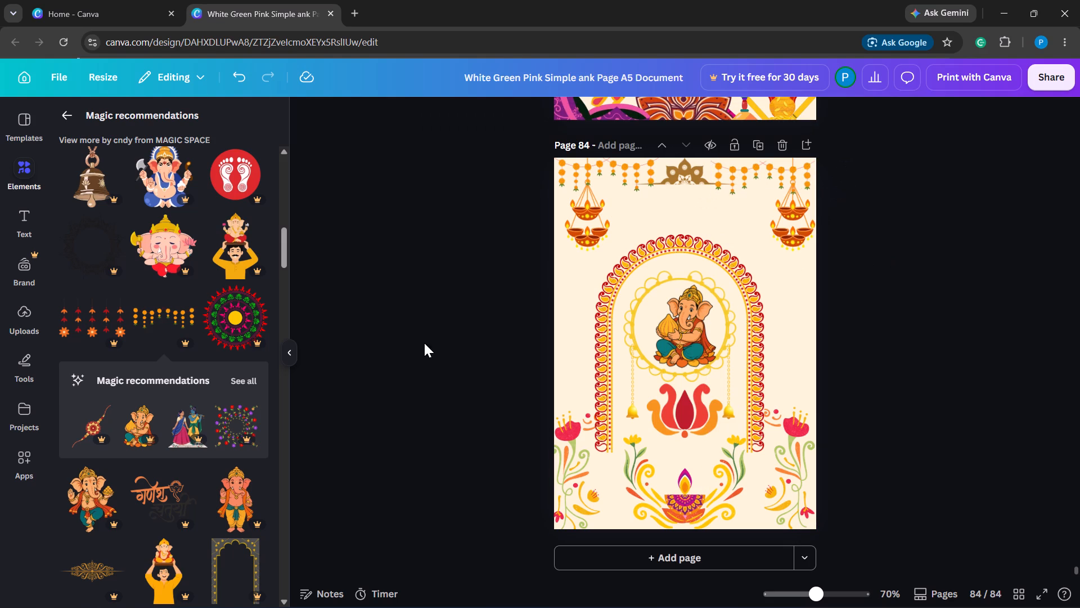
Add the गणेश चतुर्थी calligraphy, shrink it to about three-quarters size, and place it above the arch beside the left diya cluster.
scroll(211, 412, "down", 2)
left_click(164, 316)
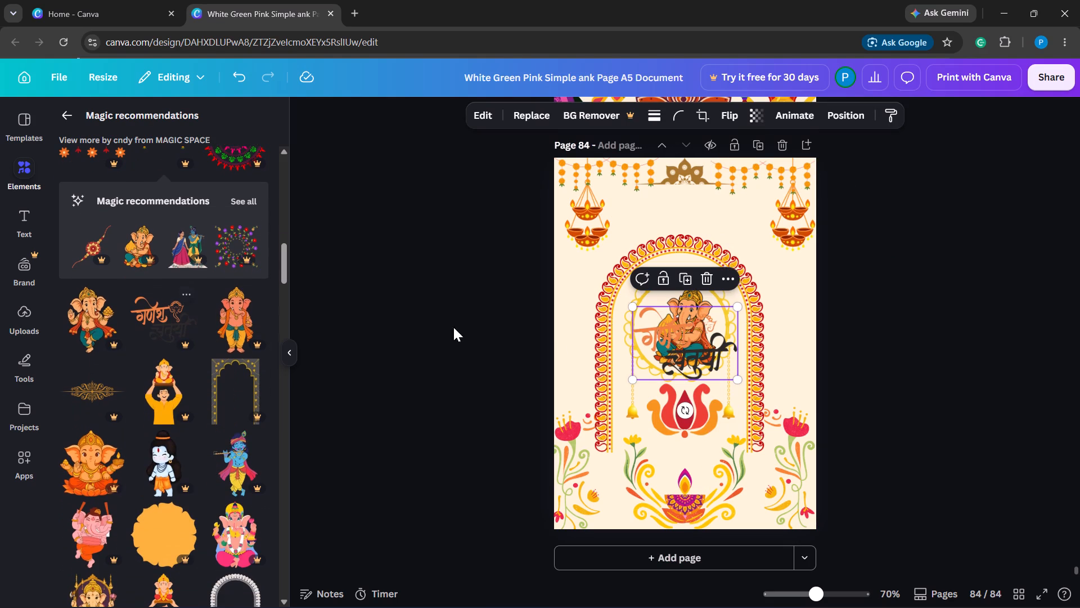
left_click_drag(733, 309, 726, 322)
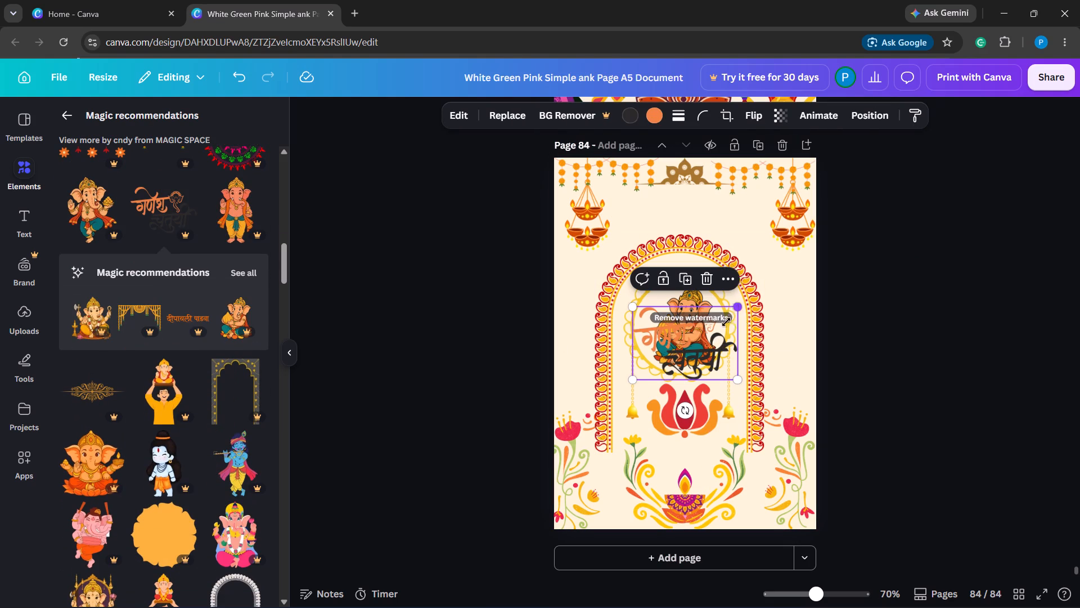
left_click_drag(726, 322, 716, 337)
left_click_drag(678, 367, 652, 230)
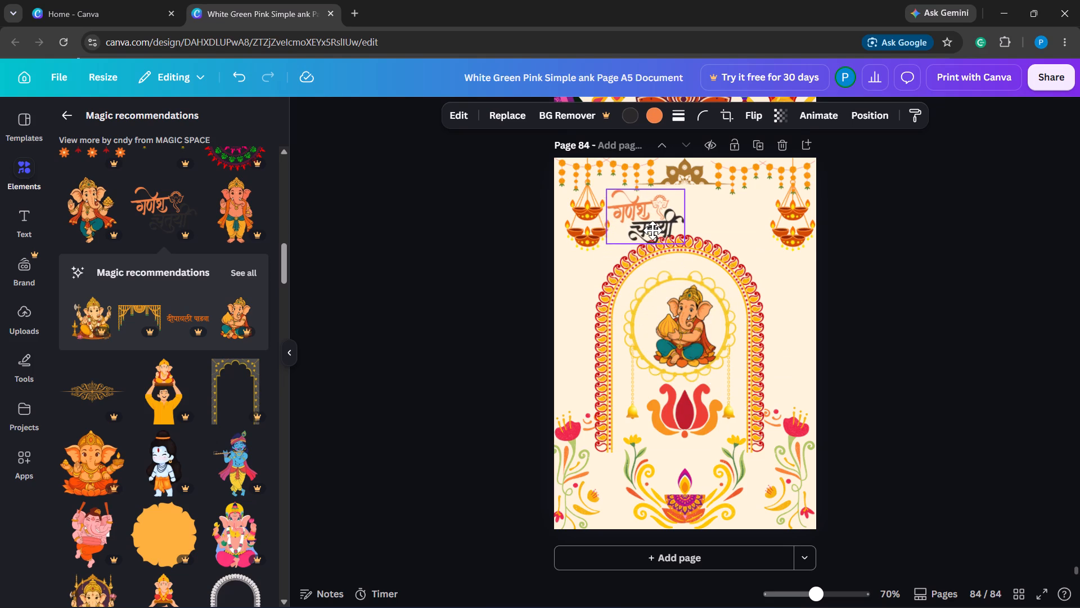
left_click_drag(652, 230, 651, 216)
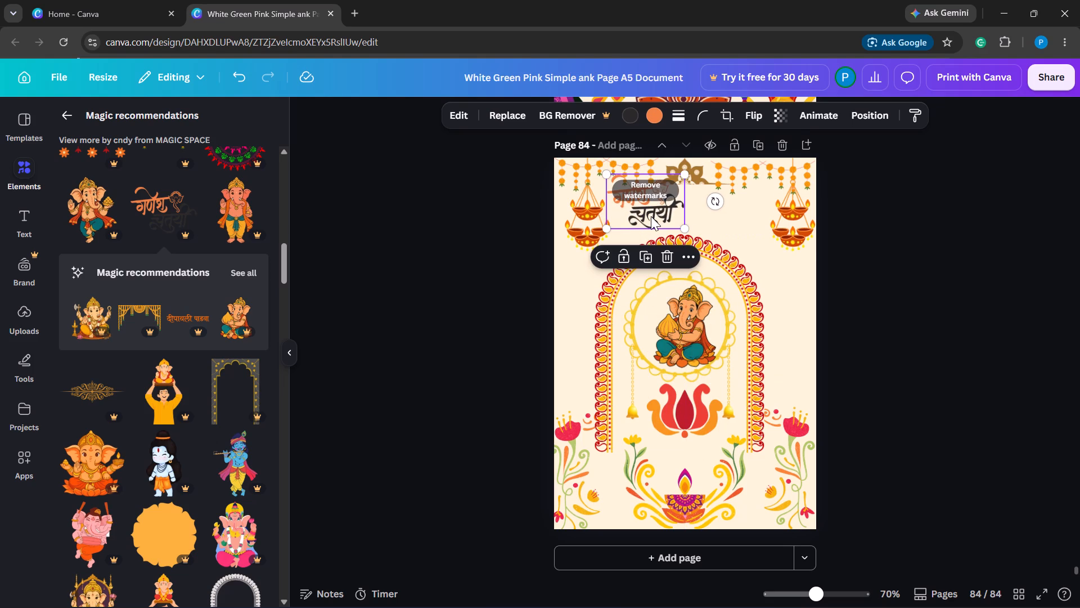
left_click_drag(651, 216, 652, 227)
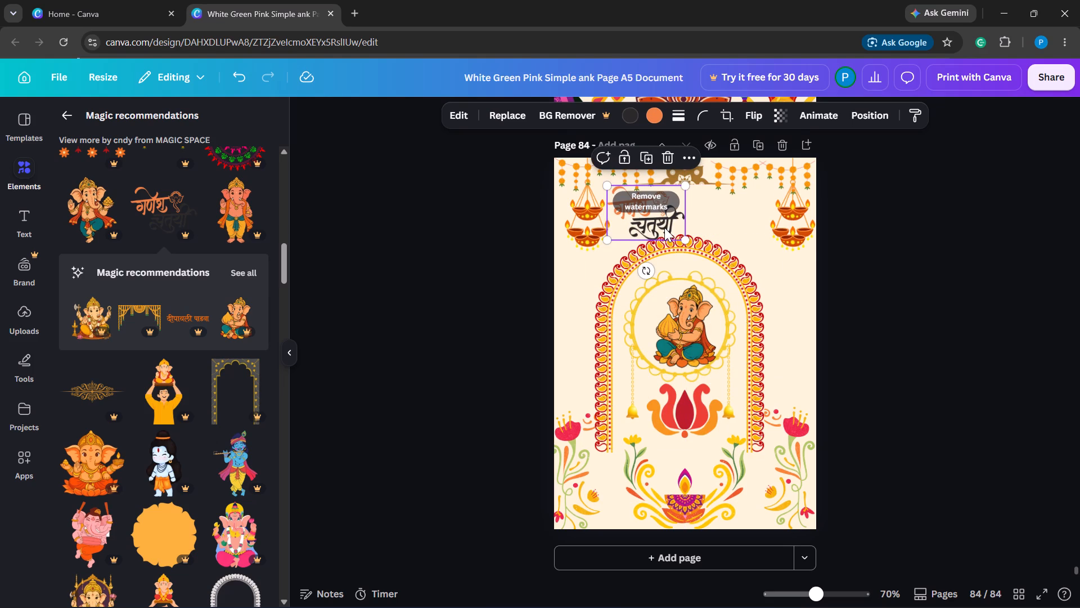
left_click(875, 302)
Add the orange गणपती lettering and centre it just below the golden ornament, moving the गणेश चतुर्थी calligraphy aside.
scroll(195, 437, "down", 3)
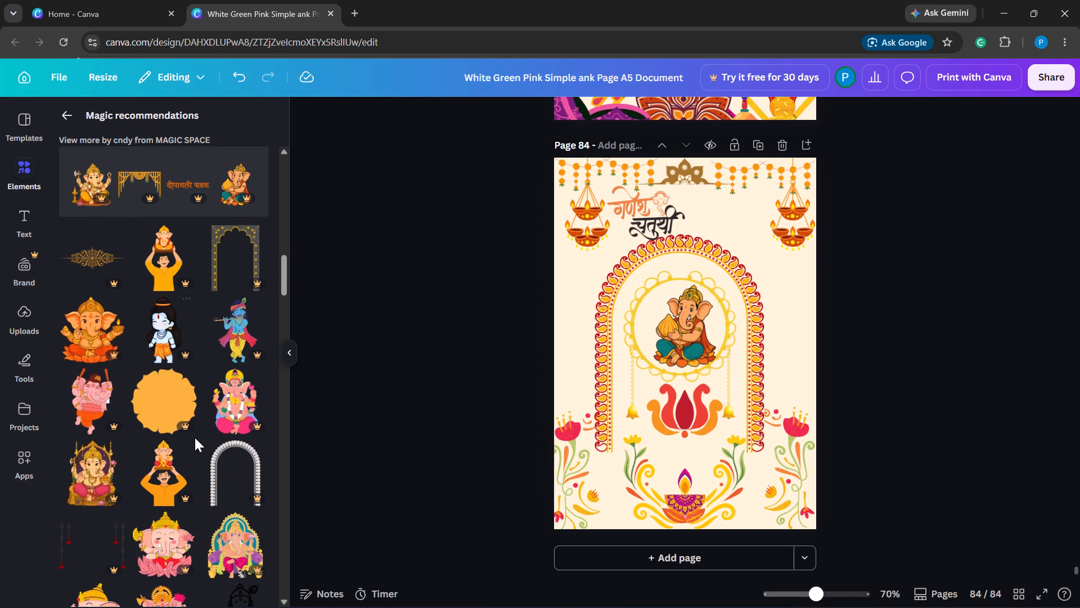
scroll(195, 437, "down", 3)
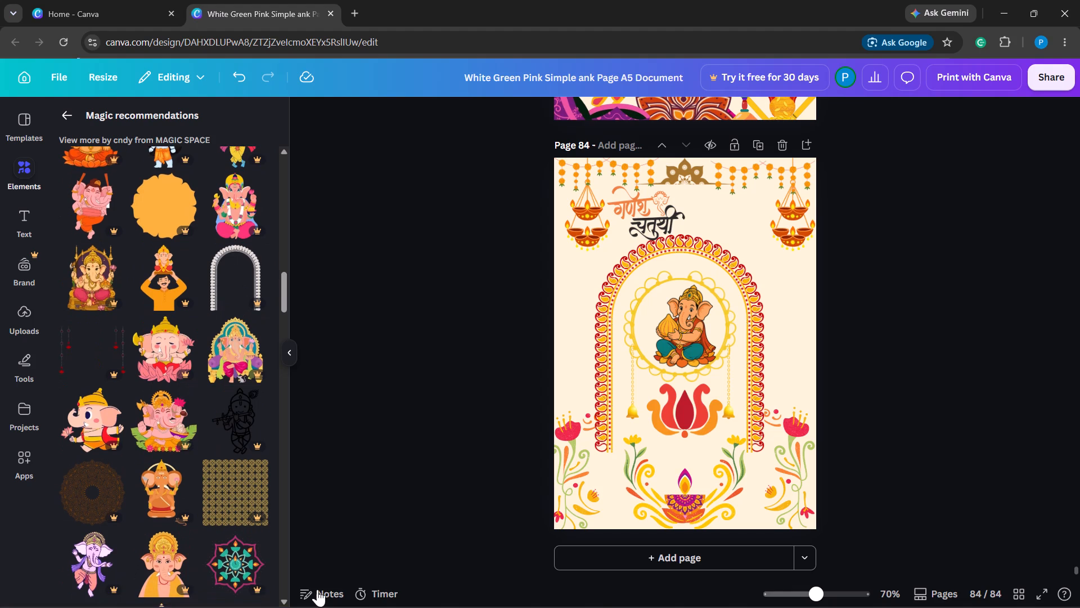
scroll(197, 382, "down", 6)
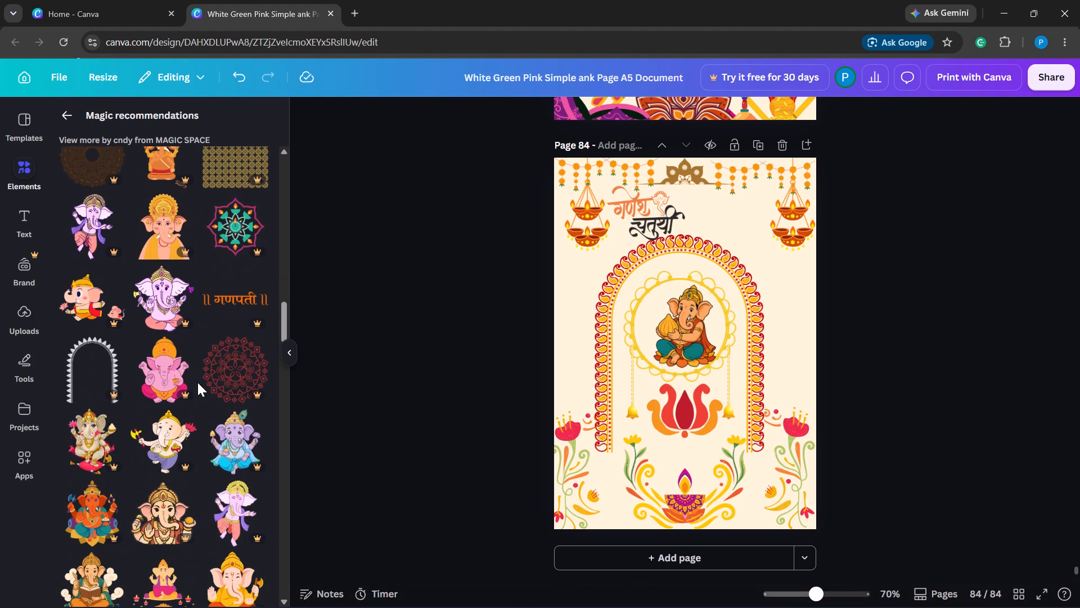
left_click(232, 298)
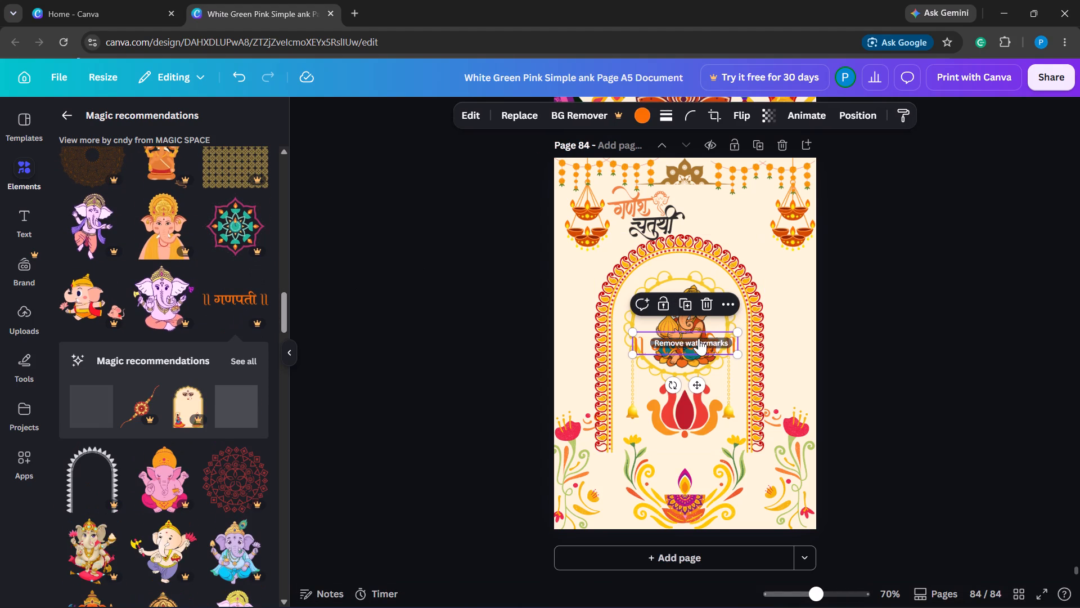
left_click(689, 329)
left_click_drag(663, 346, 670, 229)
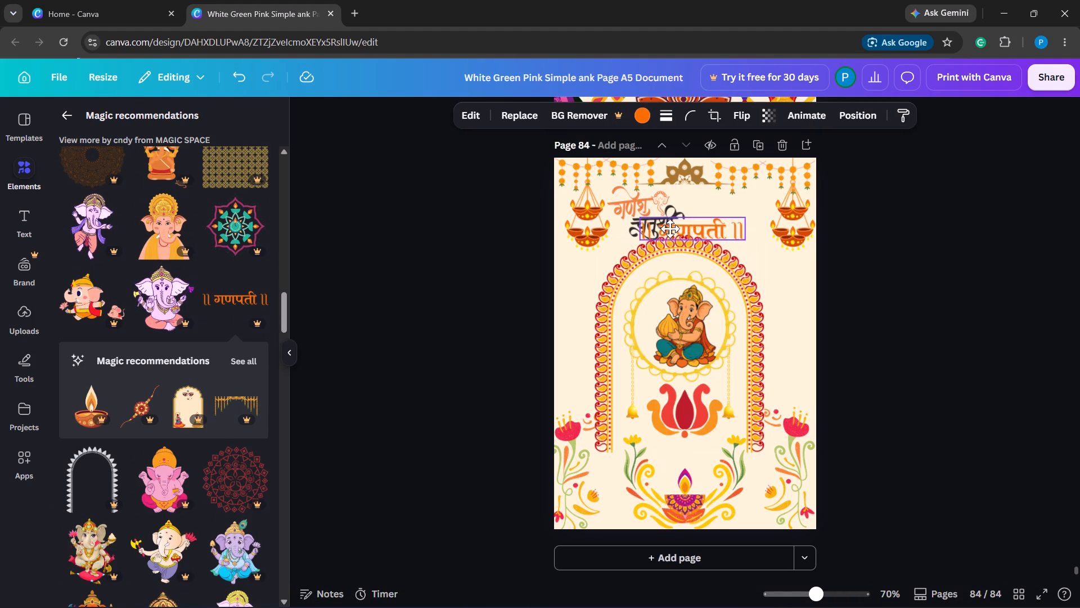
left_click_drag(670, 229, 667, 201)
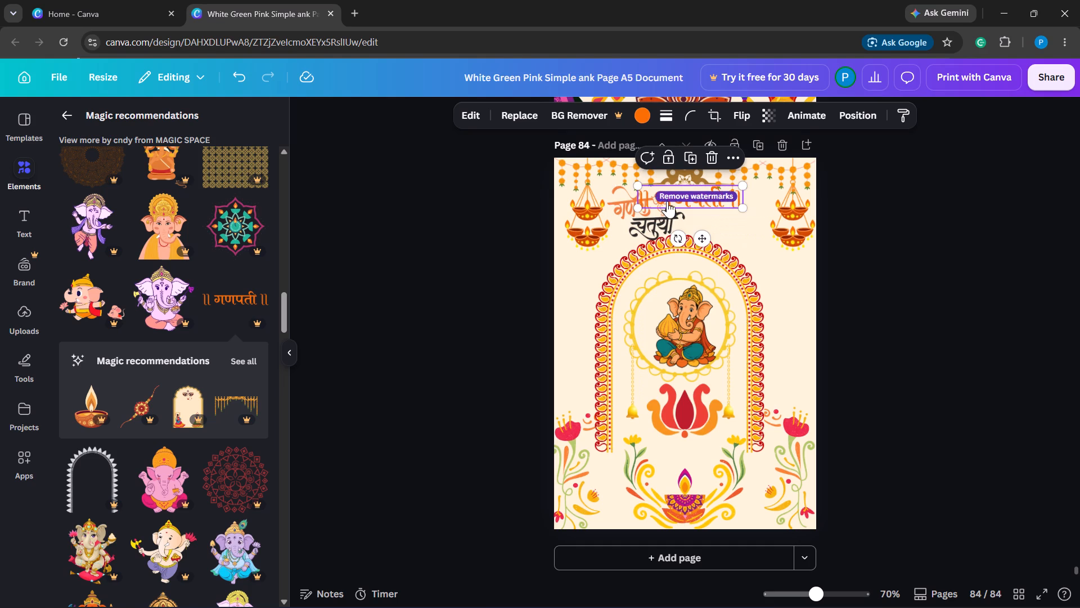
left_click_drag(647, 230, 595, 287)
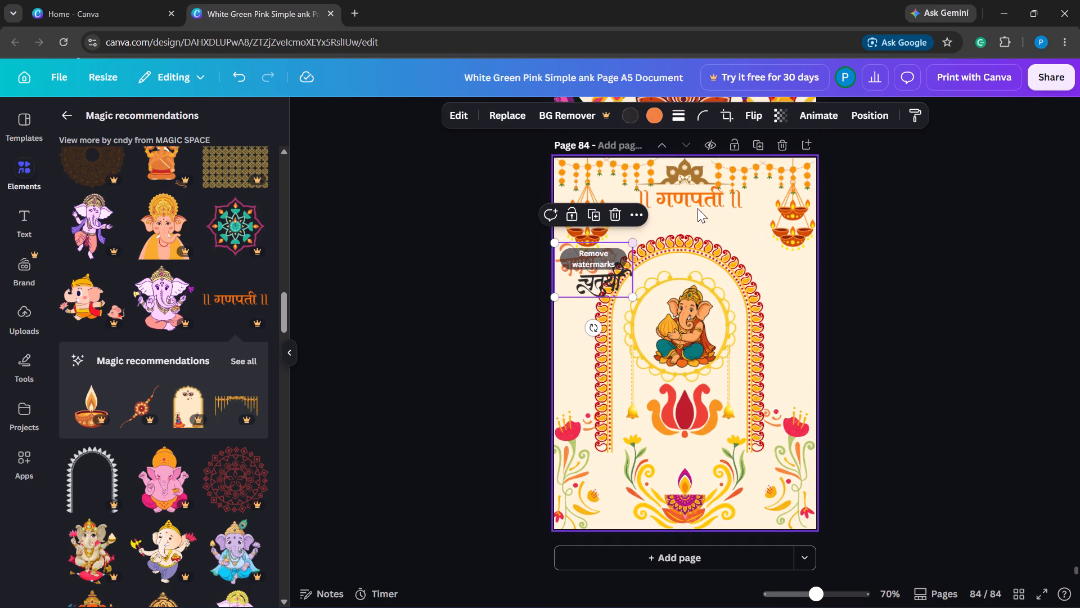
left_click_drag(701, 203, 701, 215)
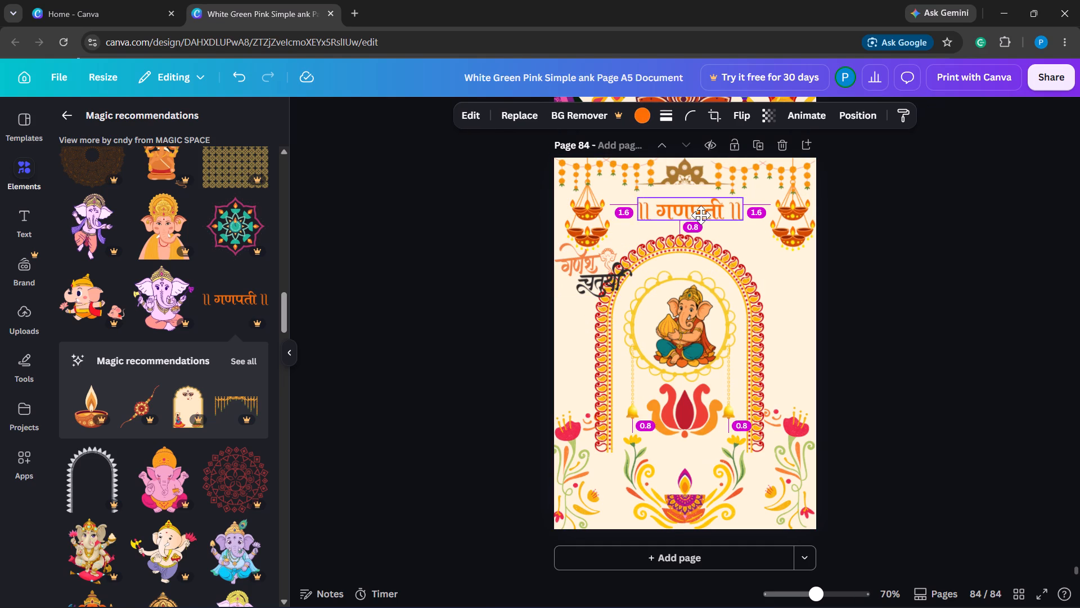
left_click_drag(701, 215, 694, 203)
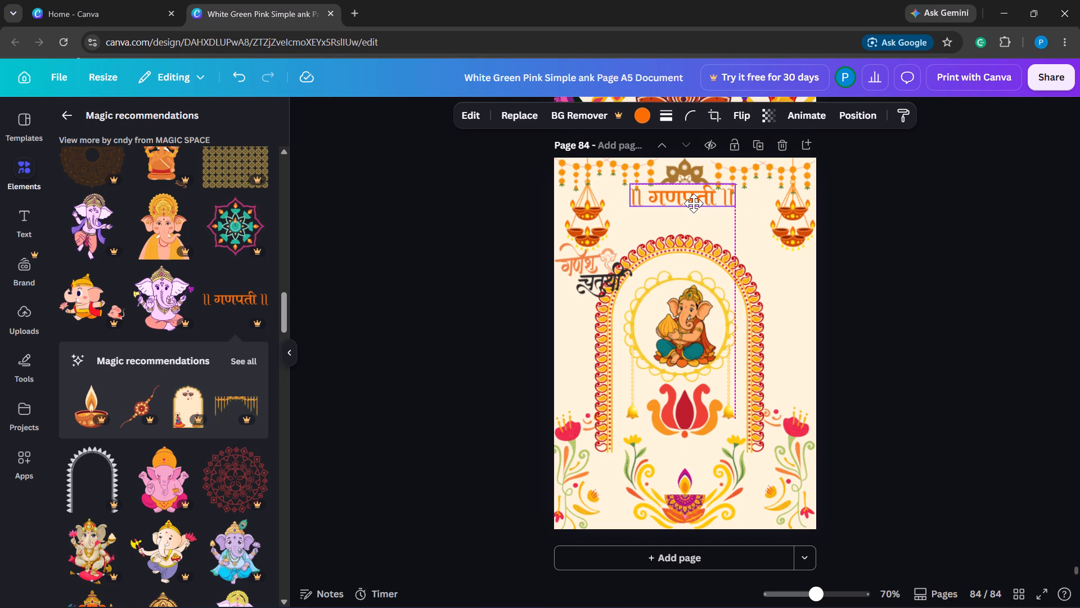
left_click_drag(694, 203, 695, 203)
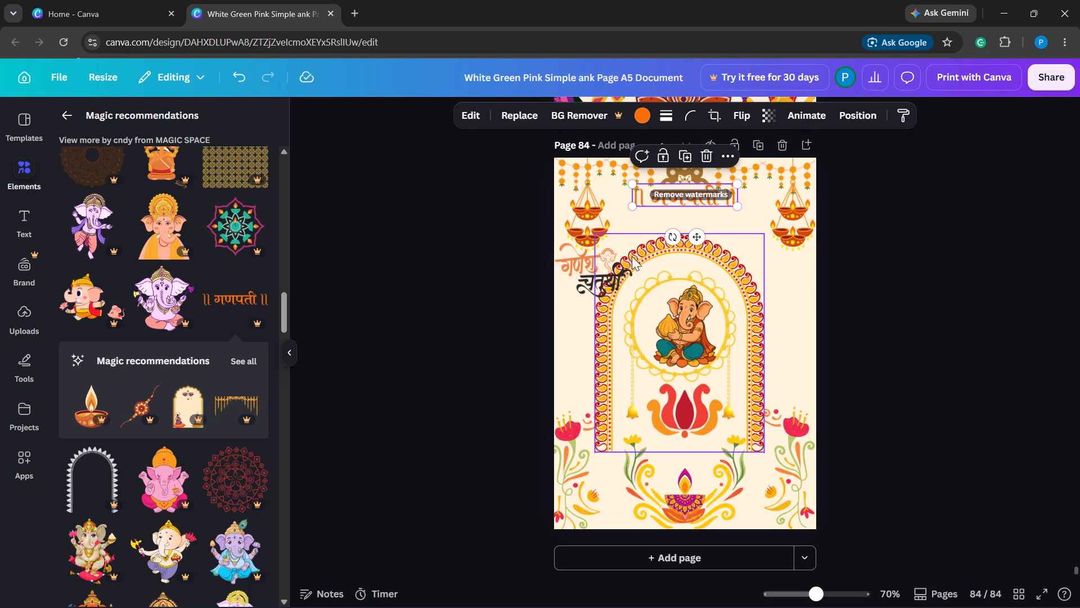
Shrink the गणेश चतुर्थी calligraphy to about 3 by 2.1 and place it above the arch's left shoulder, shifting the left diya cluster outward.
left_click_drag(613, 268, 772, 233)
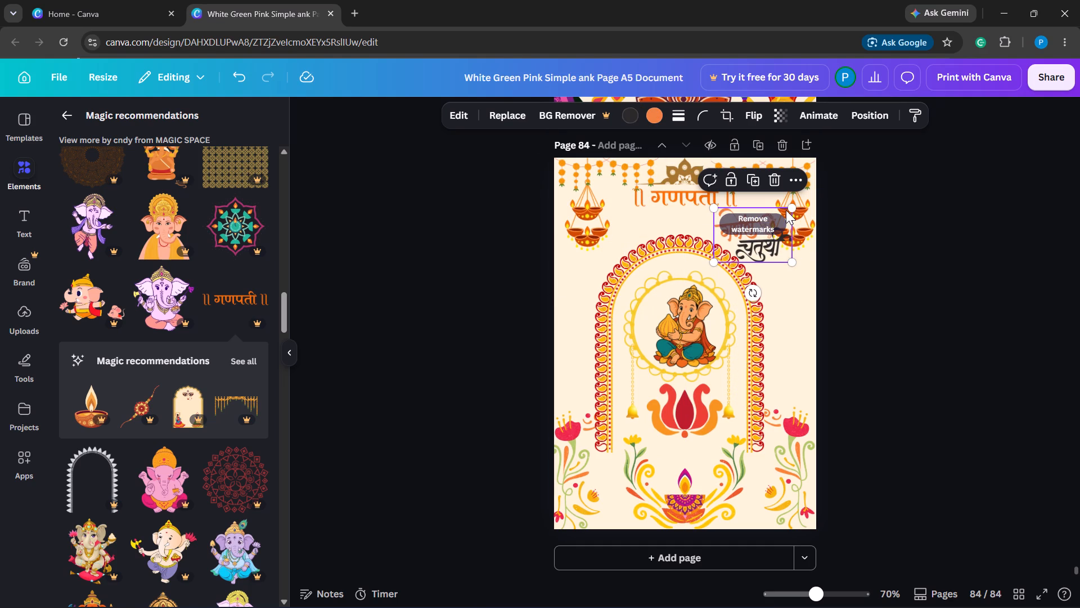
left_click_drag(794, 208, 786, 225)
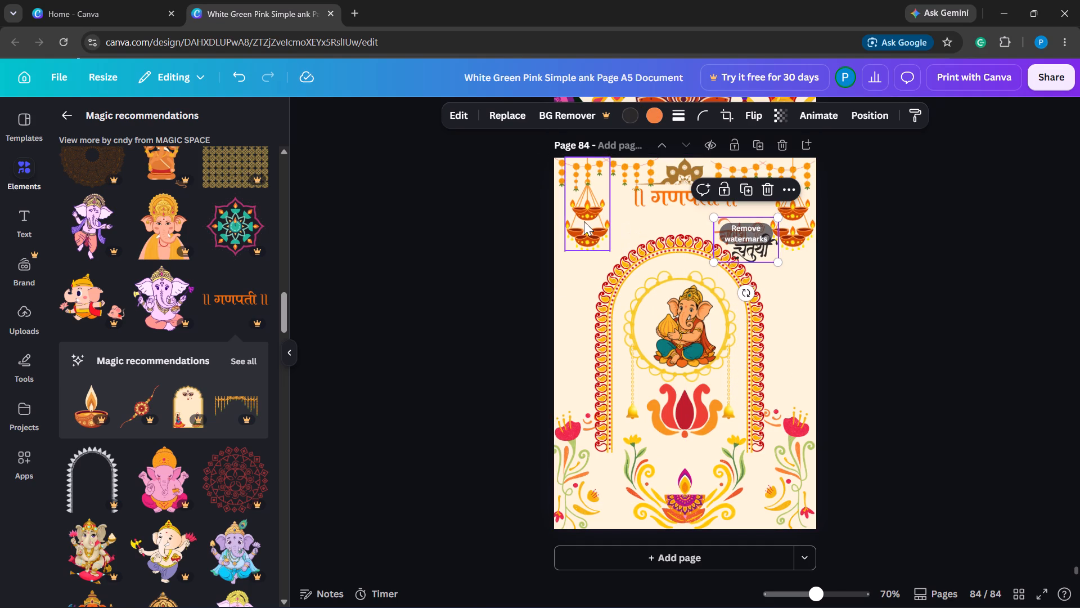
left_click_drag(584, 221, 576, 222)
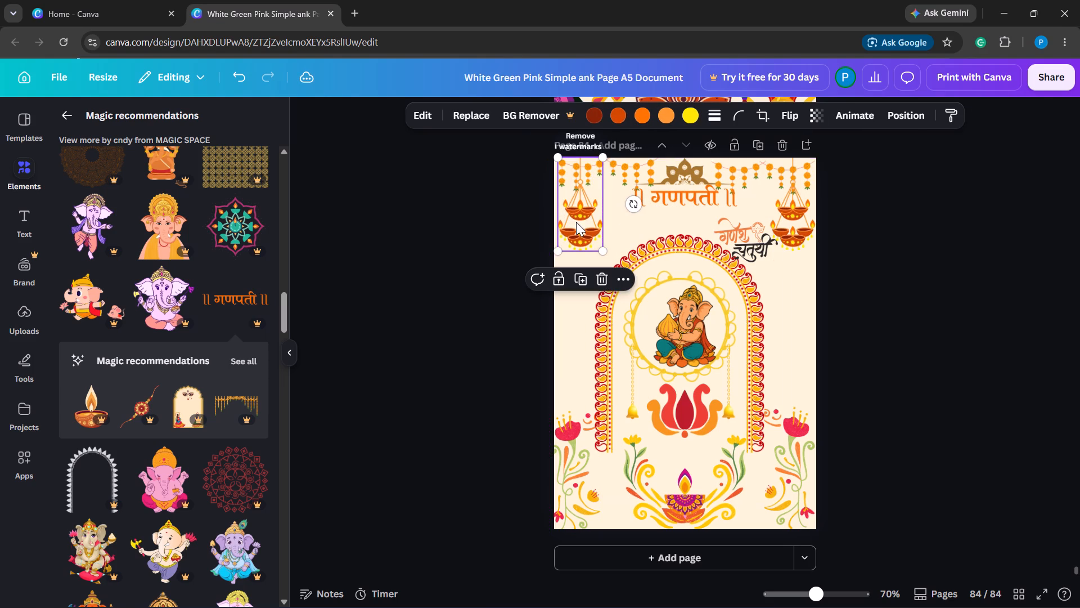
left_click_drag(744, 232, 628, 217)
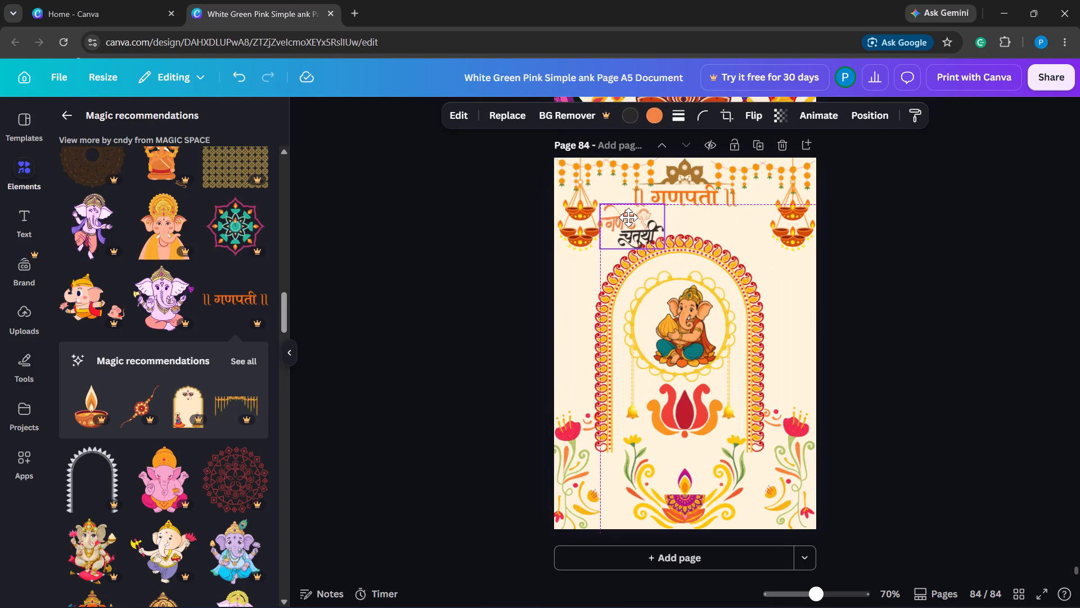
left_click_drag(628, 217, 621, 211)
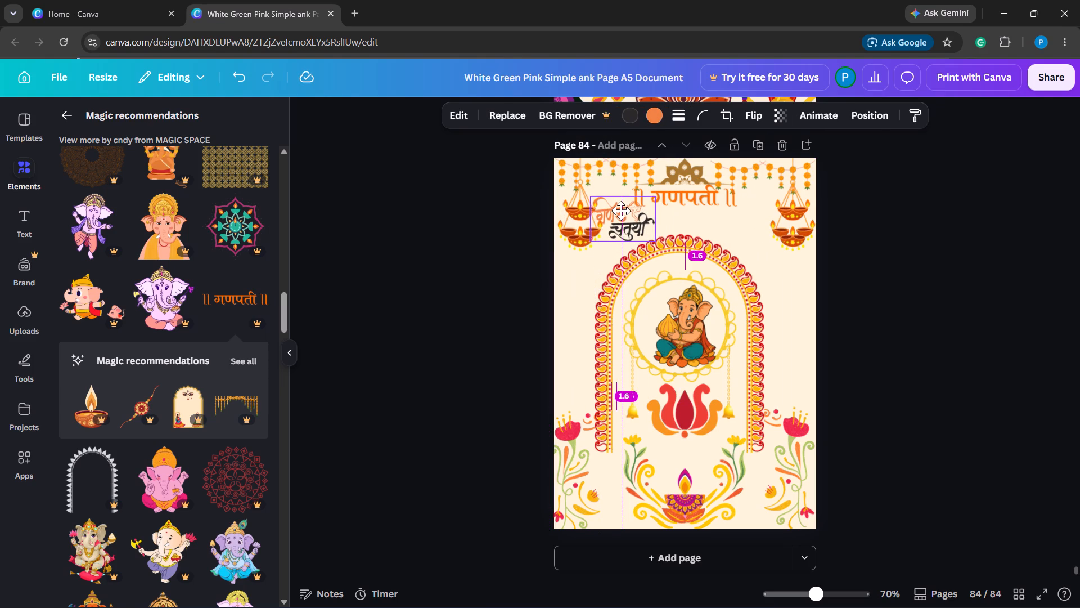
left_click_drag(621, 211, 623, 211)
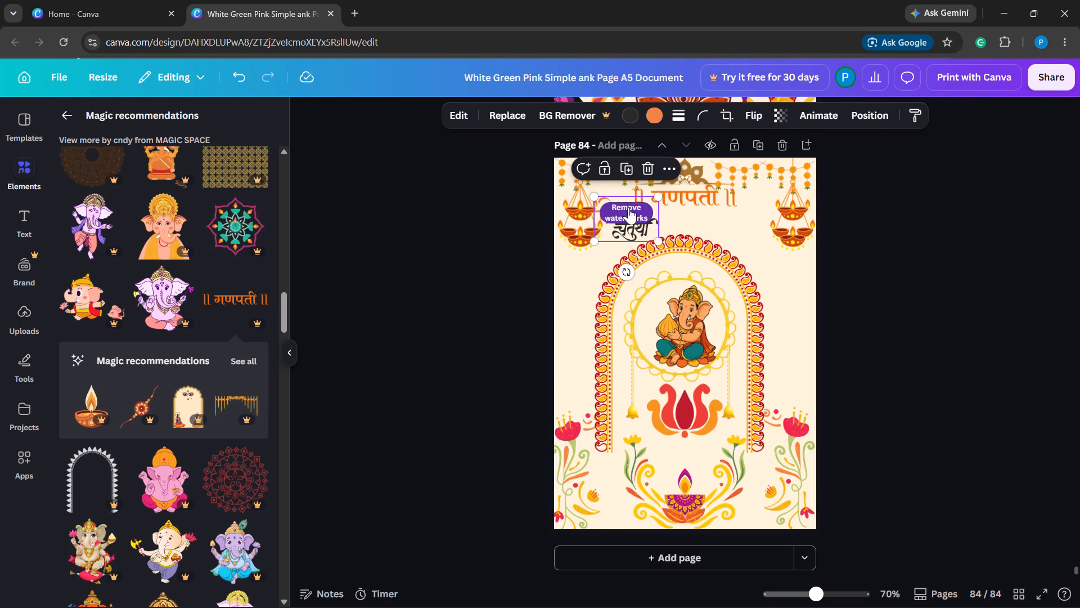
left_click_drag(658, 198, 652, 210)
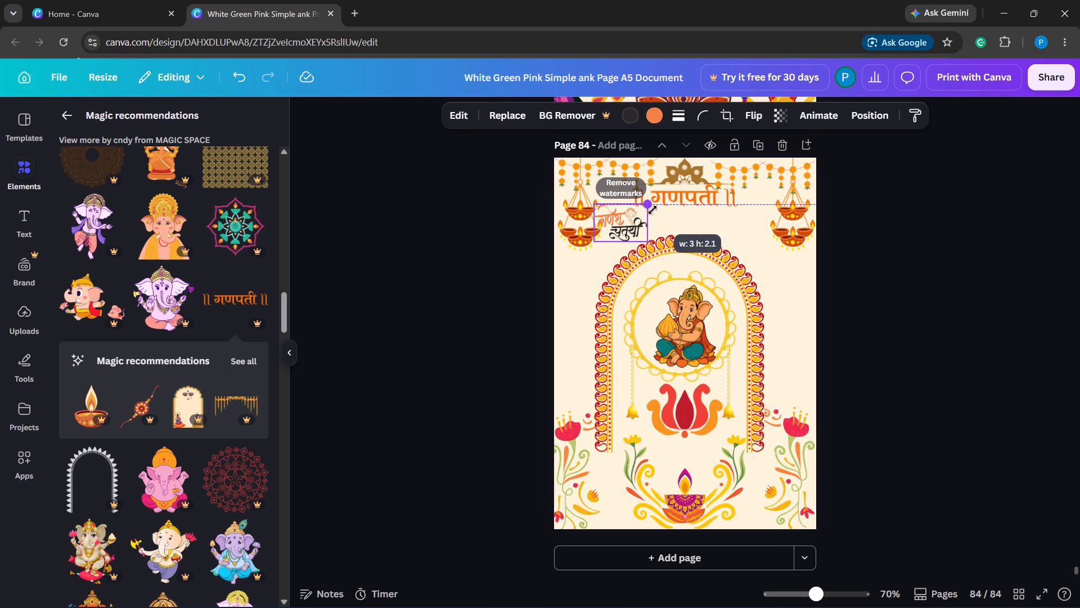
left_click_drag(652, 210, 652, 211)
left_click(618, 225)
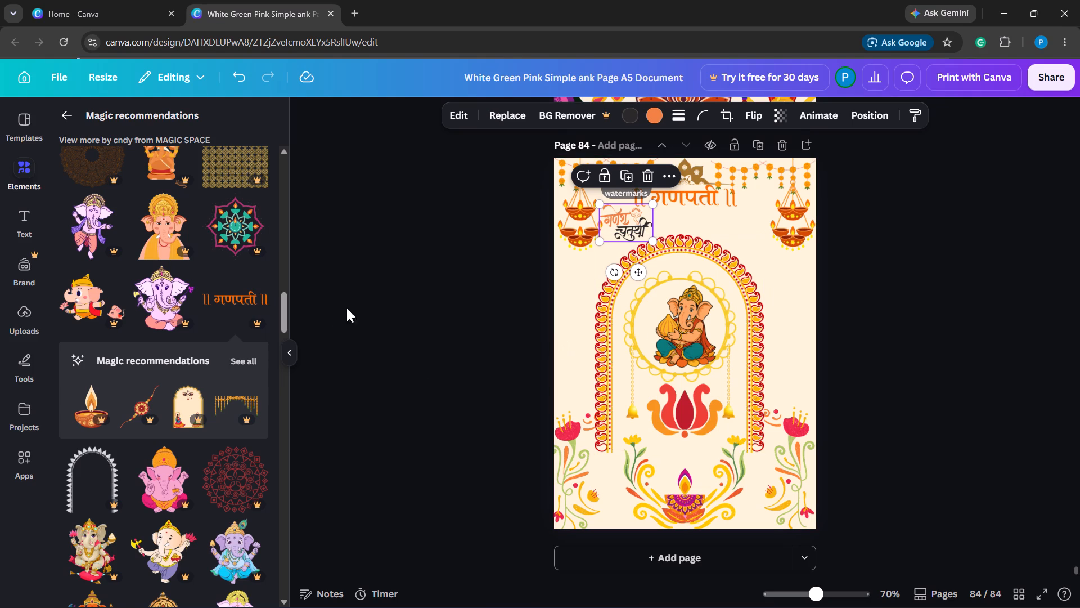
Browse the suggested graphics and show the full set of recommendations for the गणपती lettering.
scroll(248, 412, "down", 4)
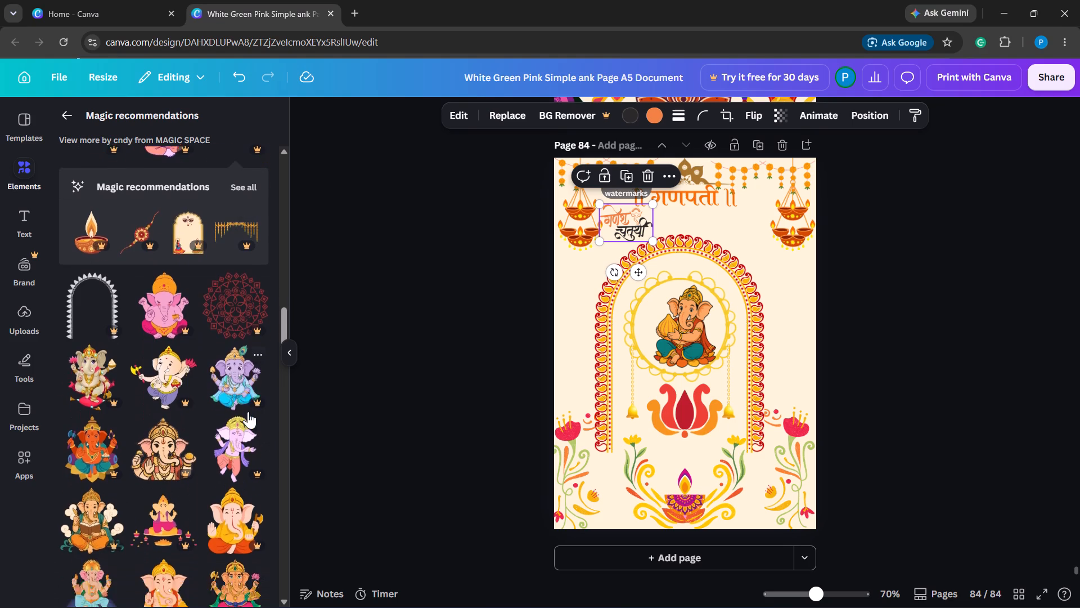
scroll(248, 412, "down", 3)
scroll(248, 412, "up", 9)
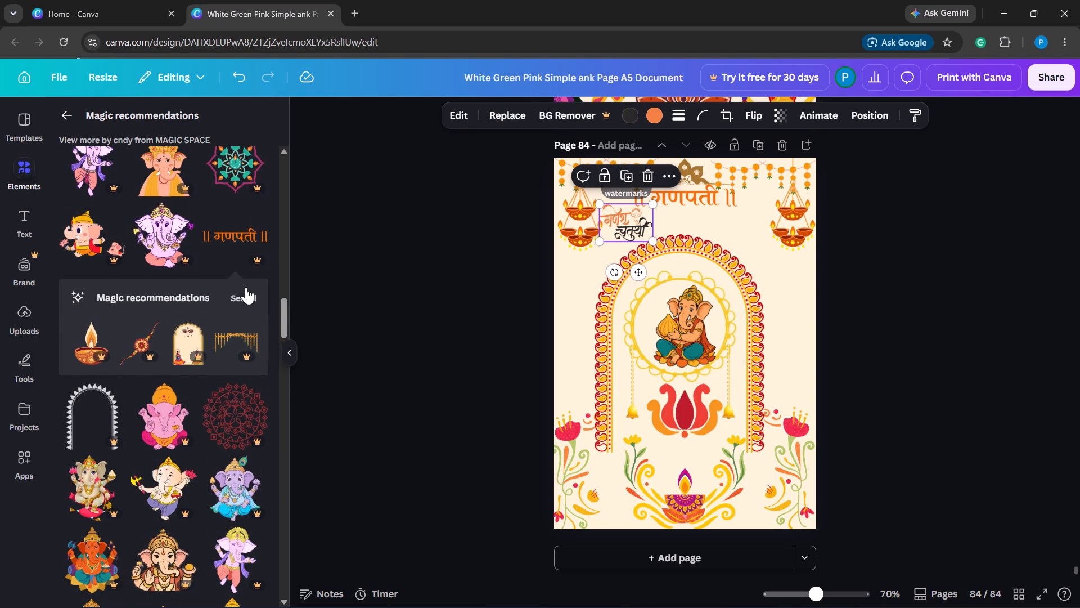
left_click(246, 296)
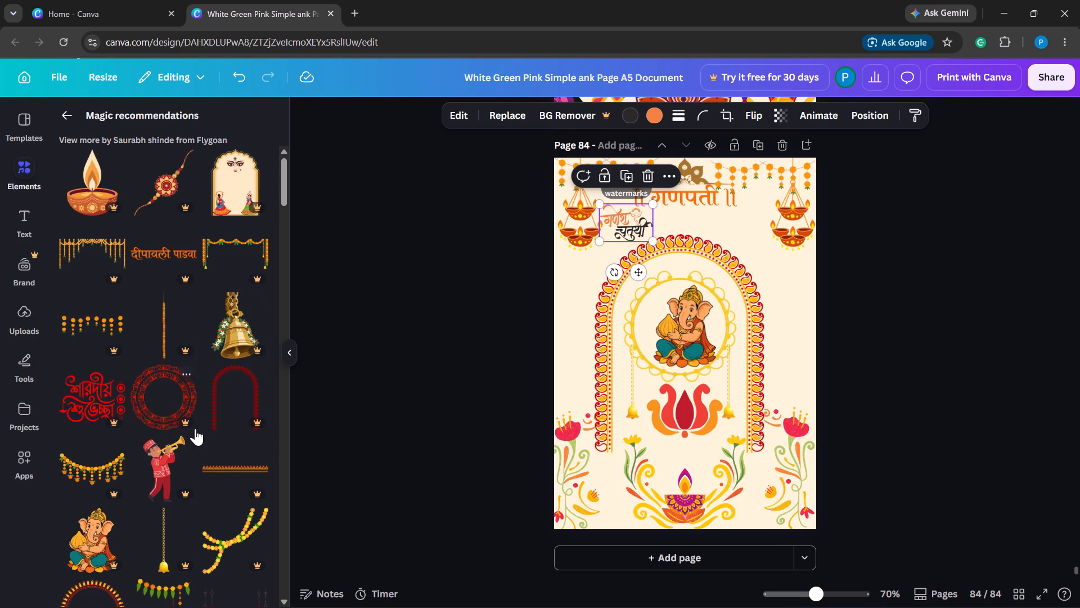
Add the golden bell with floral garland, shrink it to about two-fifths size, and hang it from the page's top edge beside the right diya cluster.
scroll(195, 428, "down", 1)
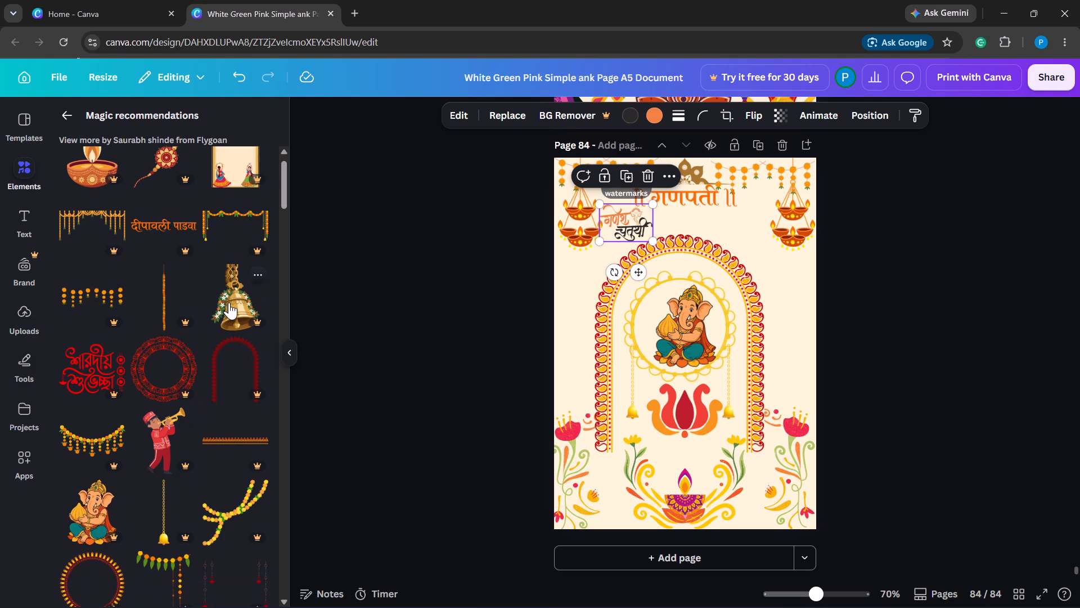
left_click(229, 302)
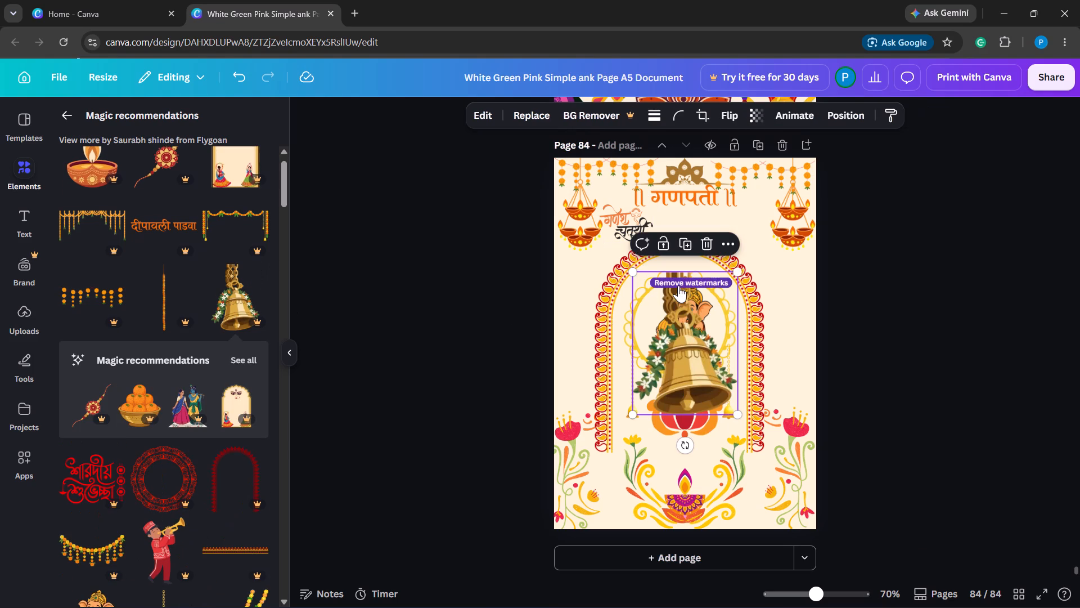
left_click_drag(740, 271, 722, 310)
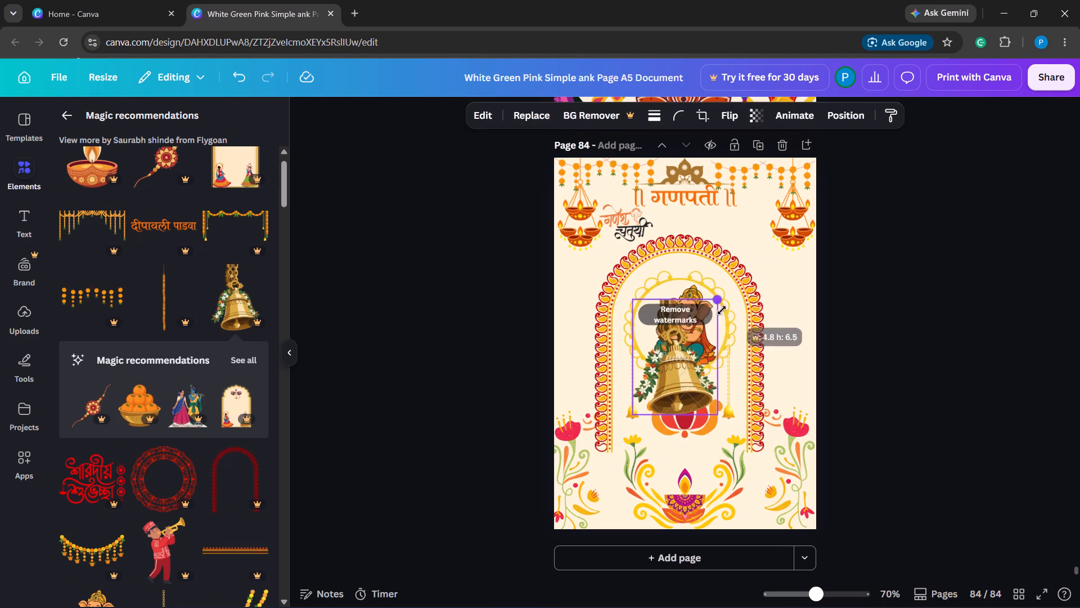
left_click_drag(722, 310, 715, 320)
left_click_drag(681, 361, 771, 197)
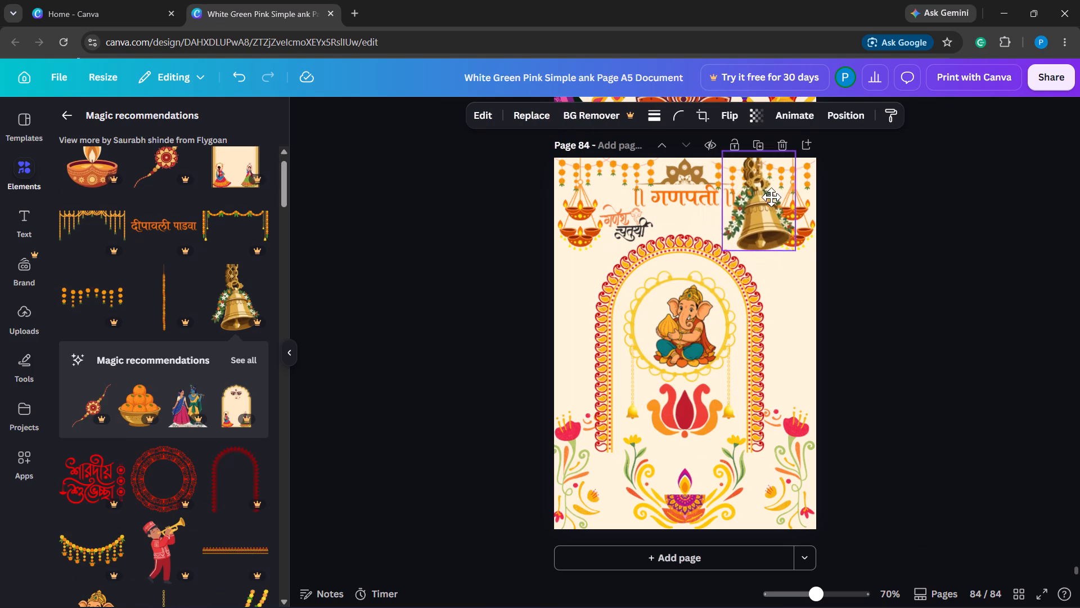
left_click_drag(771, 197, 768, 207)
left_click_drag(792, 161, 768, 207)
left_click_drag(737, 247, 763, 197)
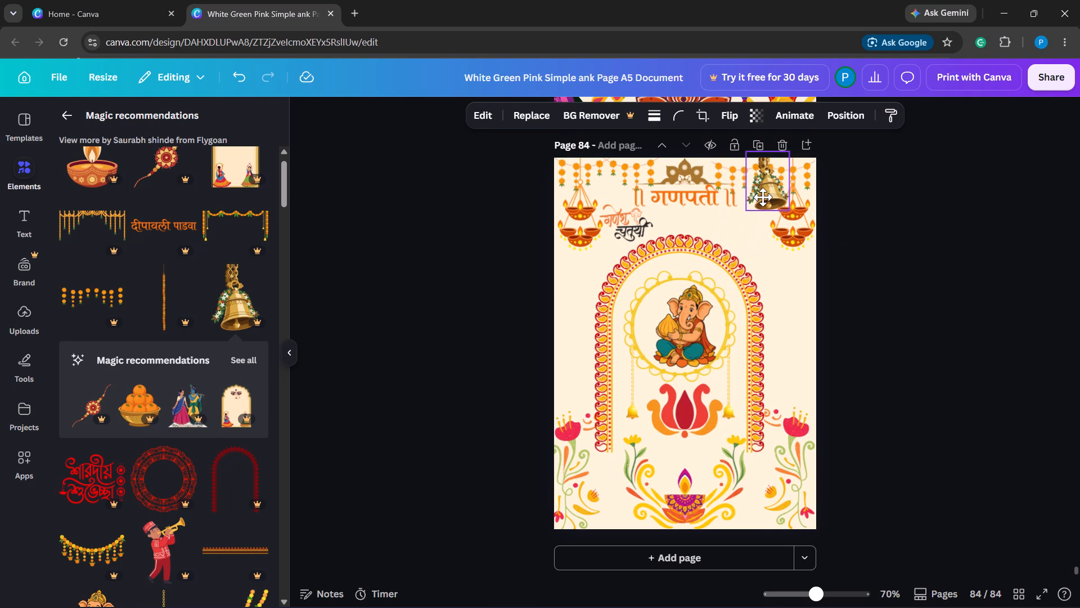
left_click_drag(763, 197, 753, 207)
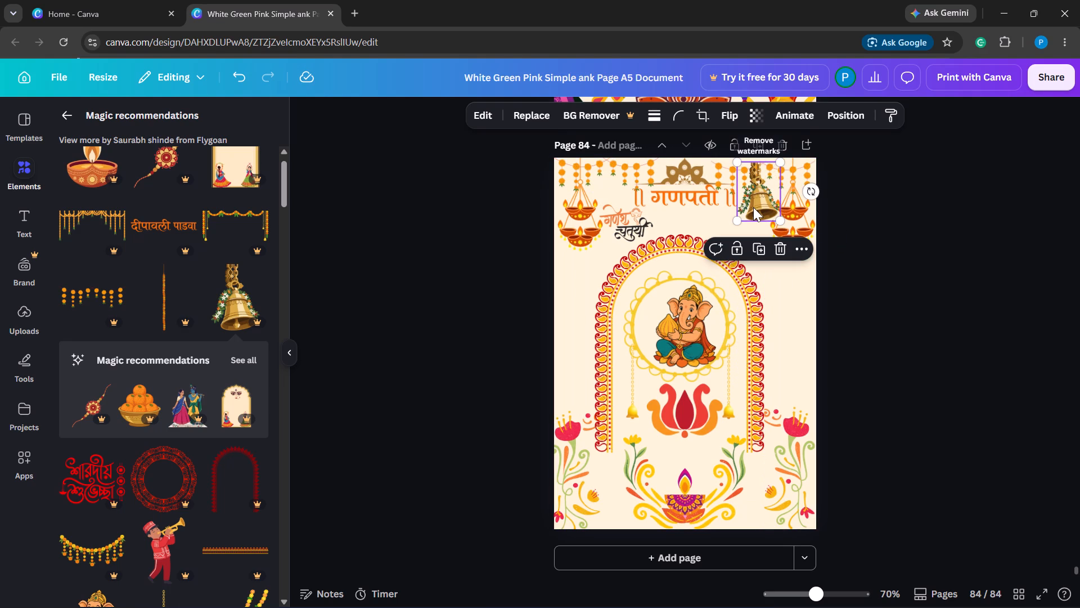
left_click(753, 207)
left_click(753, 204)
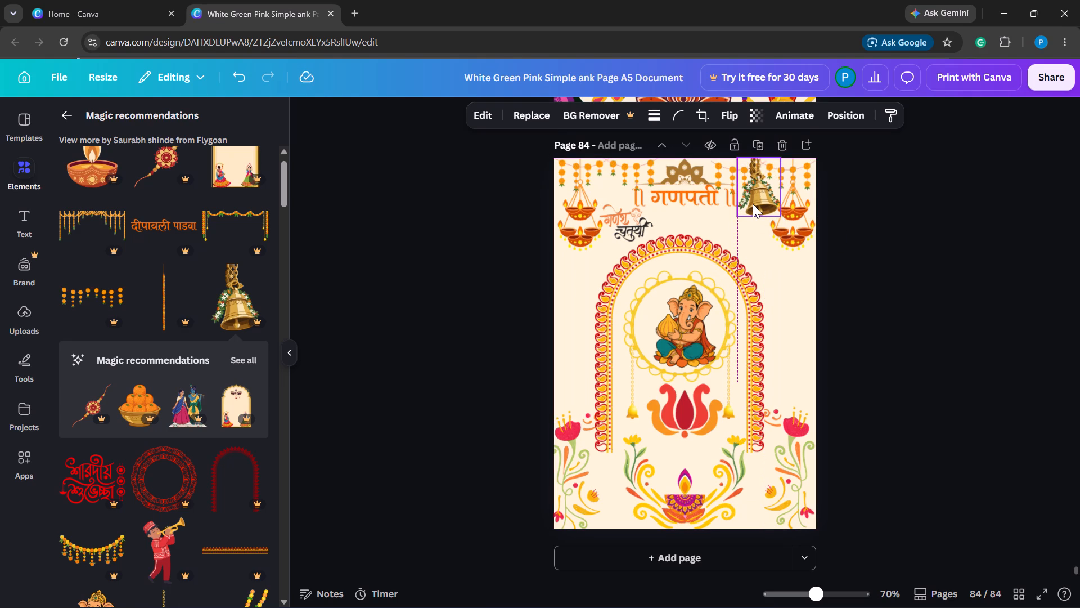
left_click(831, 233)
Add the orange marigold bouquet with leaves and buds, shrink it to about one-fifth size, and place it on the bottom edge left of the diya.
scroll(188, 437, "down", 3)
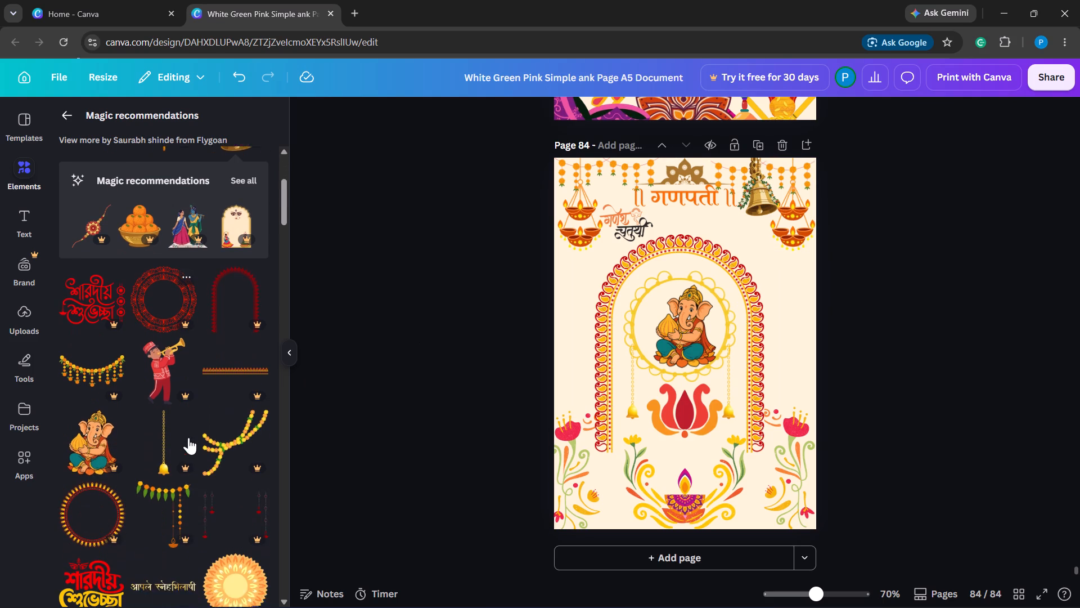
scroll(188, 437, "down", 2)
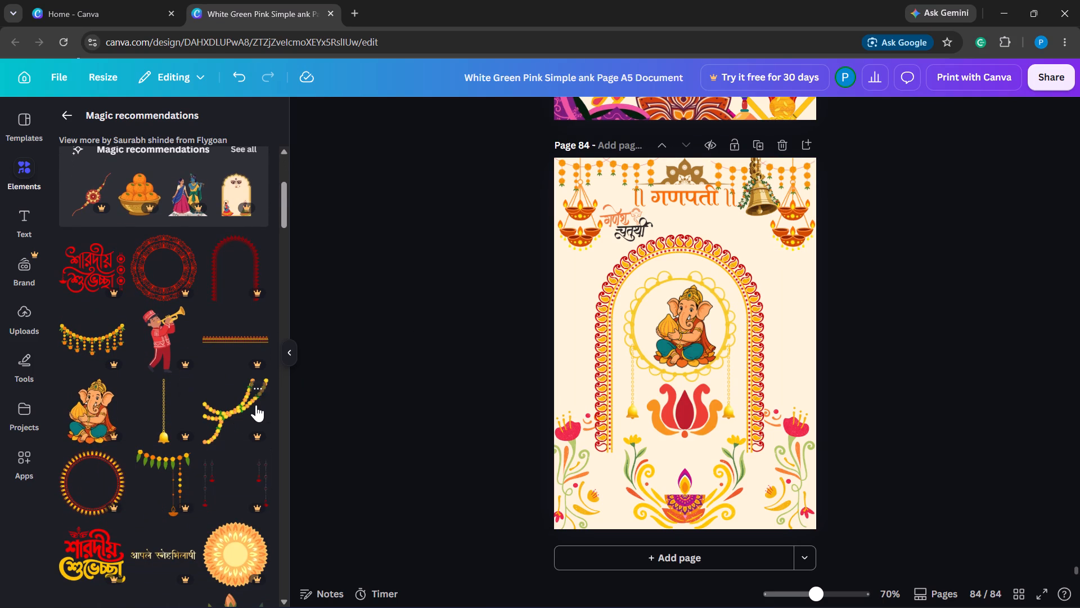
scroll(256, 405, "down", 4)
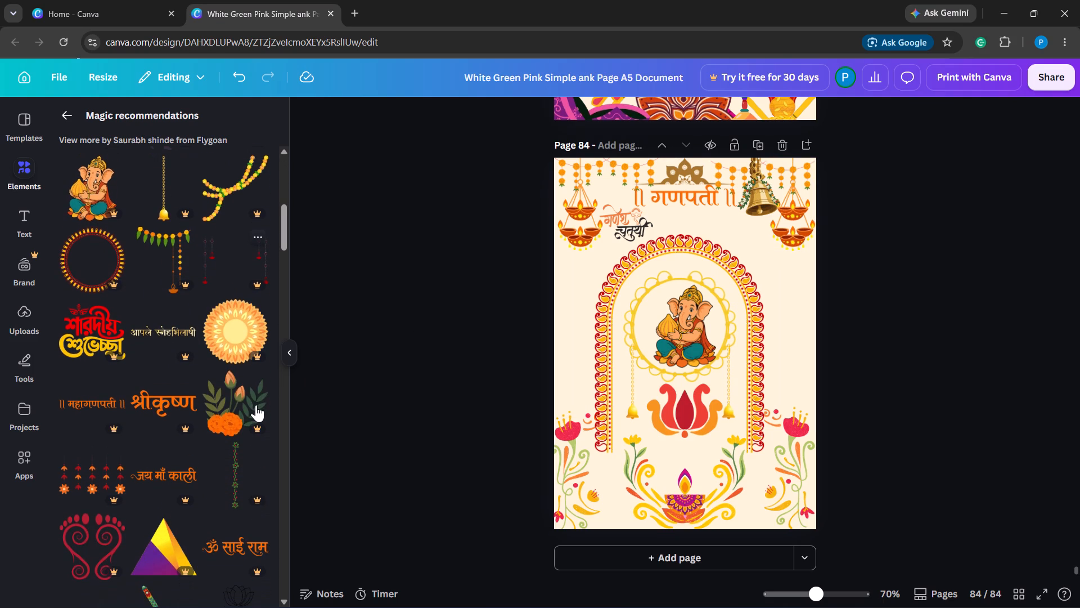
left_click(222, 419)
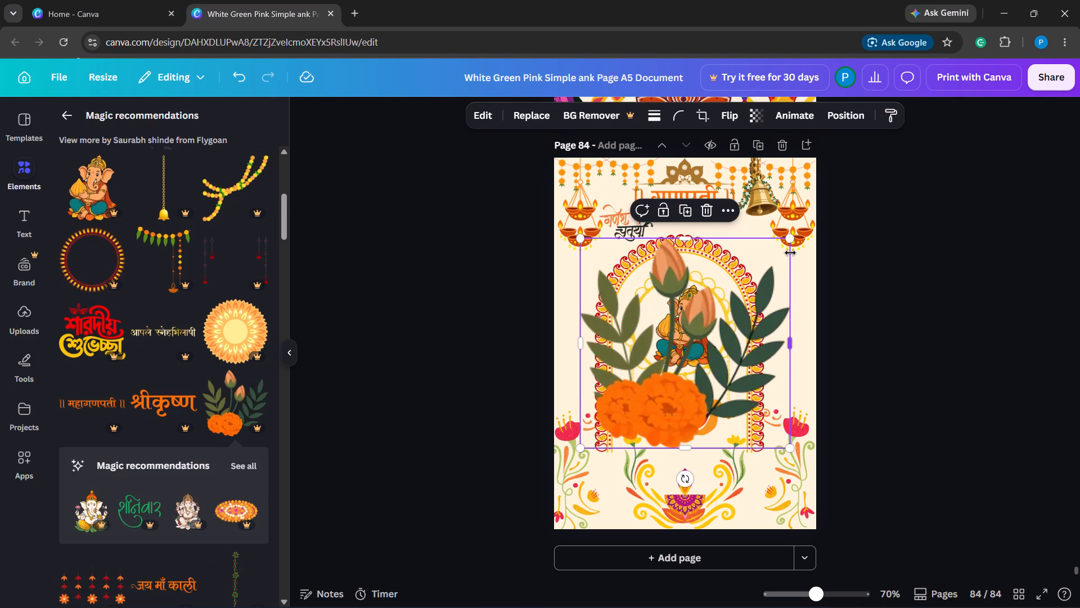
left_click_drag(790, 238, 690, 370)
left_click_drag(674, 350, 641, 410)
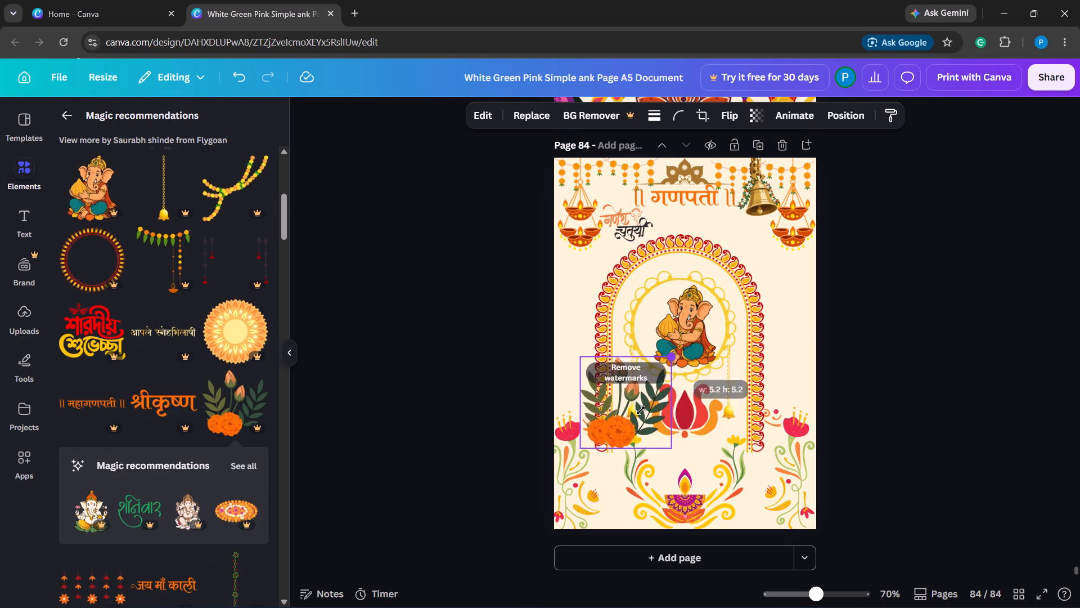
left_click_drag(641, 410, 636, 413)
left_click_drag(610, 422, 620, 502)
Add a second orange marigold bouquet and place it on the bottom edge right of the diya, level with the left bouquet.
left_click(234, 409)
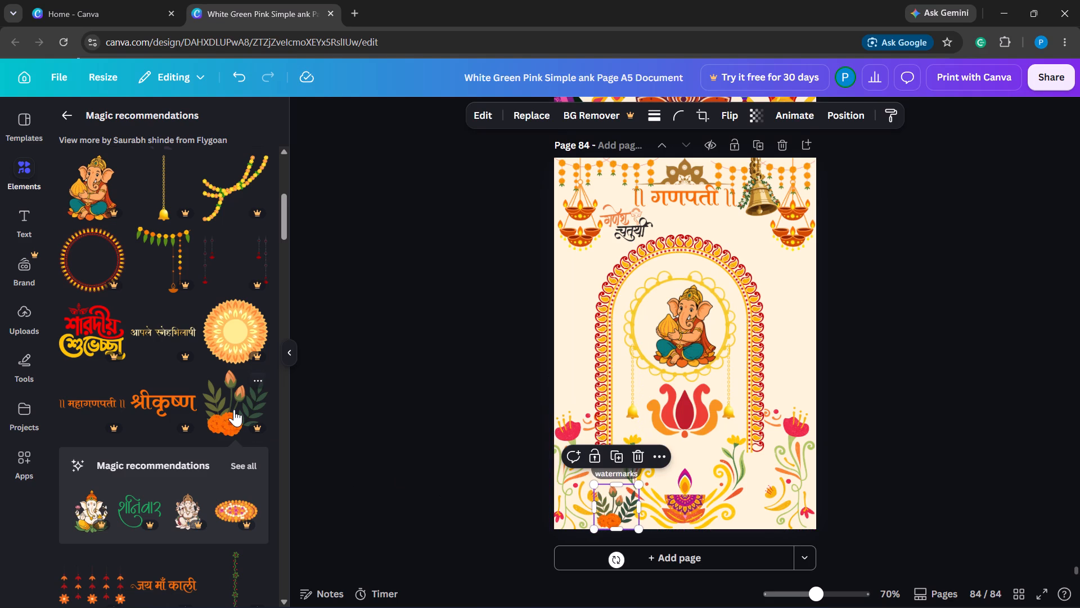
left_click_drag(675, 352, 721, 401)
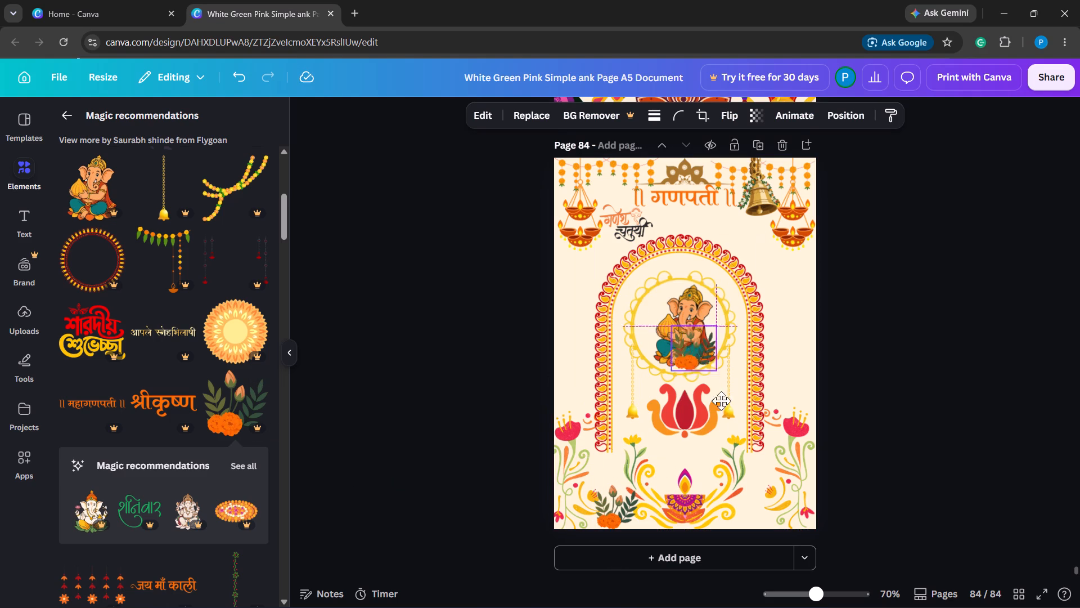
left_click_drag(721, 401, 746, 520)
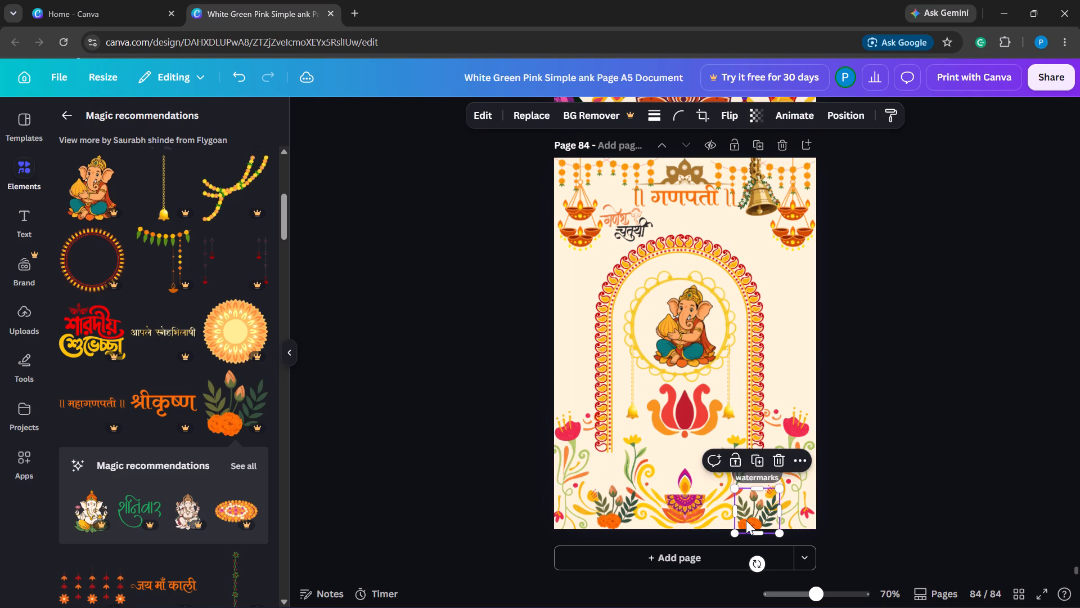
left_click_drag(746, 520, 749, 523)
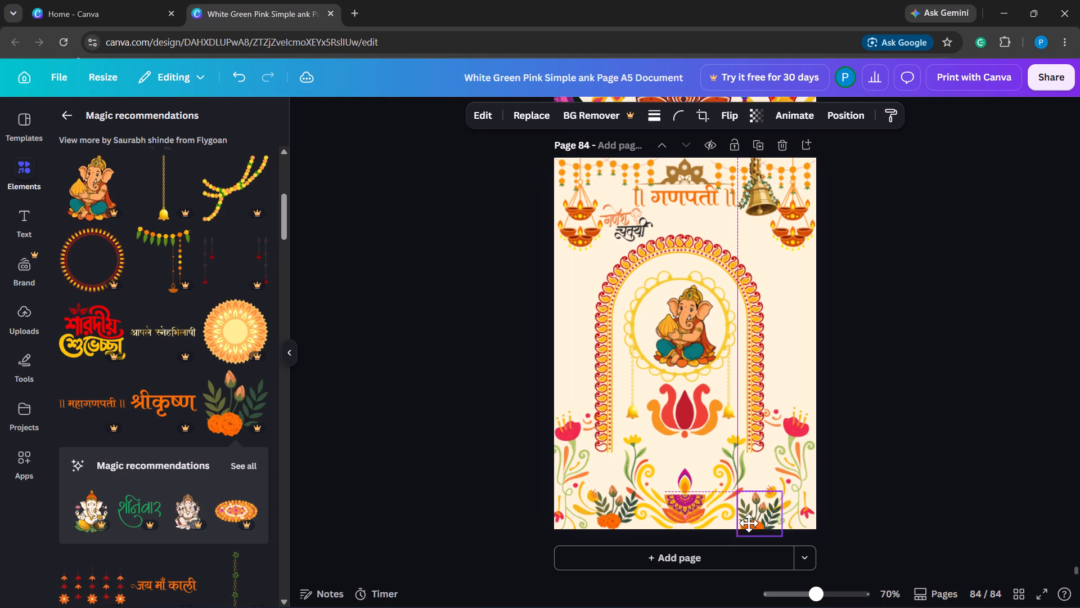
left_click_drag(749, 523, 749, 511)
key("Down")
key("Down")
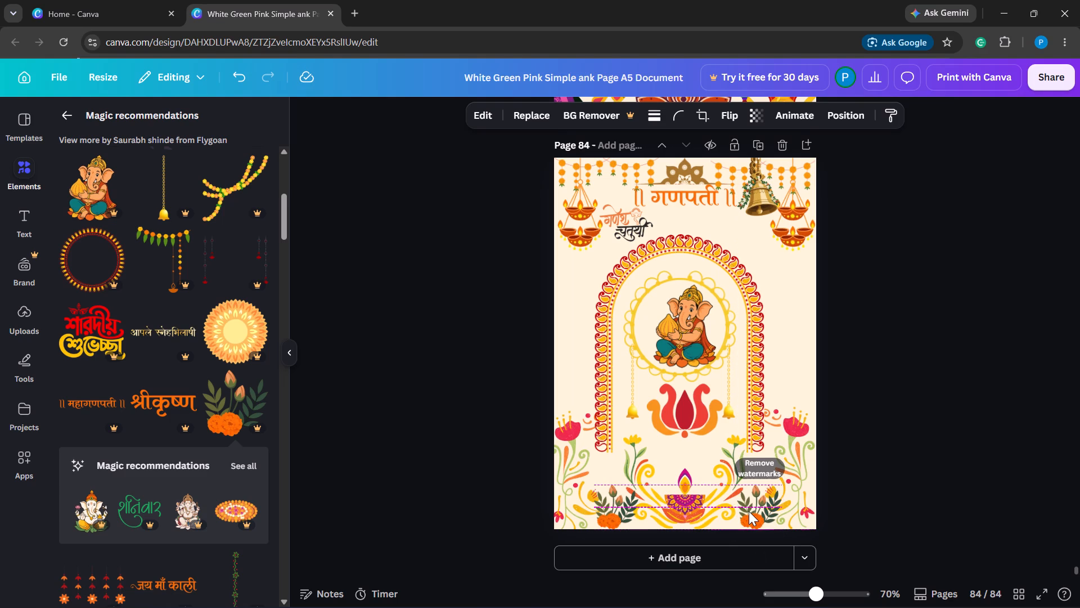
key("Down")
left_click(386, 502)
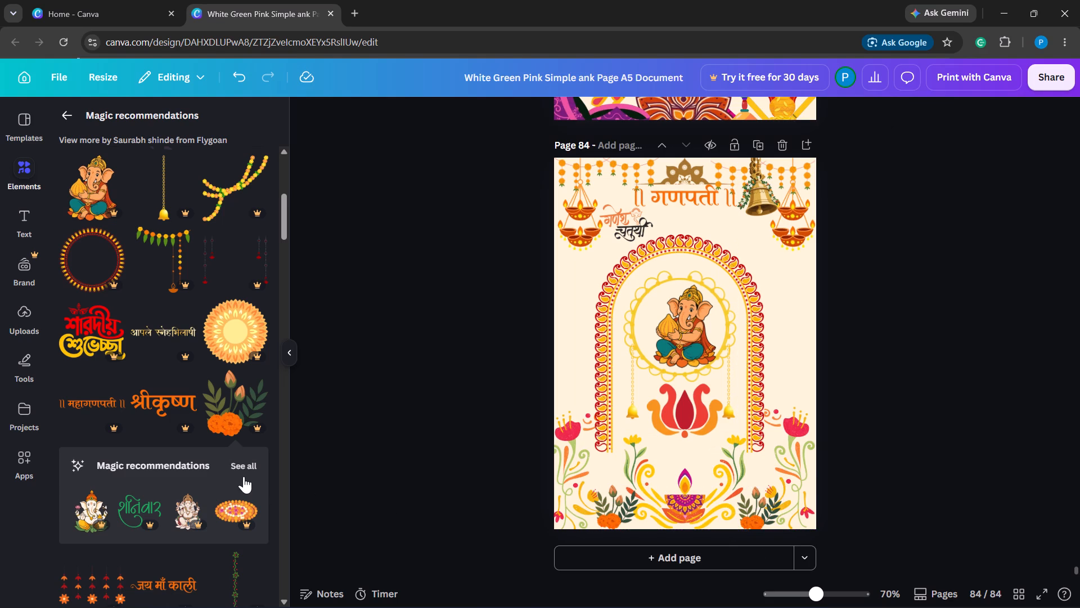
From the marigold bouquet's full recommendations, add the red Om Ganesha symbol, shrink it to just over one-quarter size, and place it above the arch's right shoulder.
left_click(241, 466)
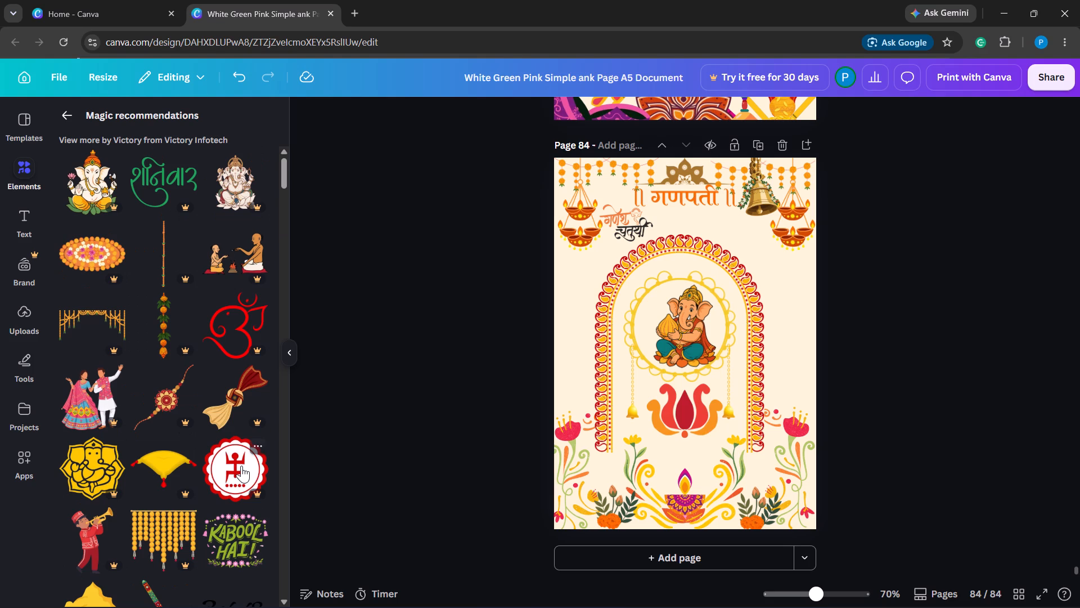
scroll(215, 389, "down", 2)
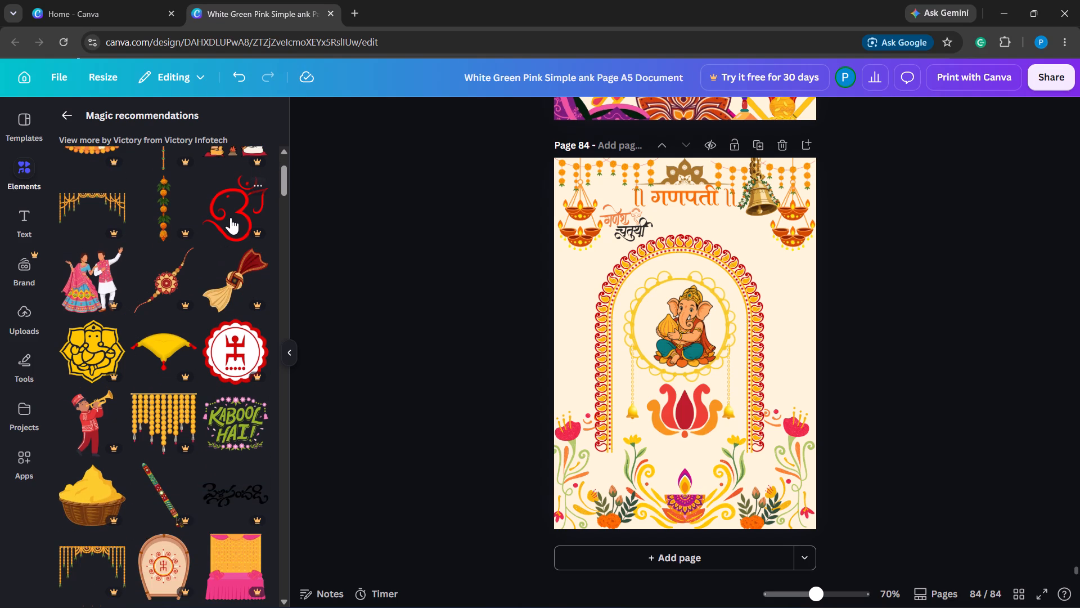
left_click(232, 217)
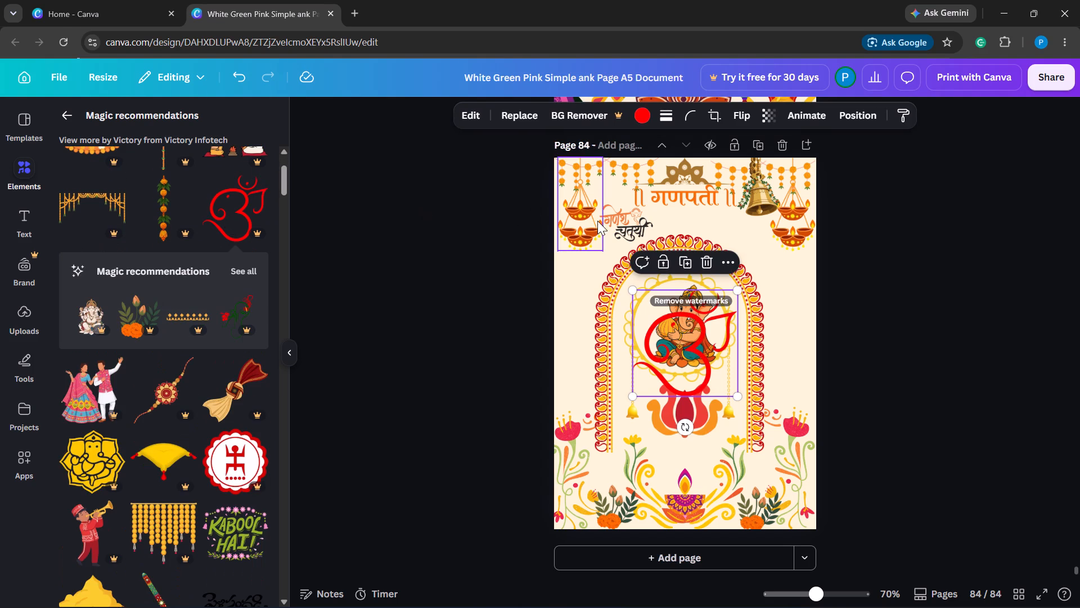
left_click_drag(738, 288, 718, 350)
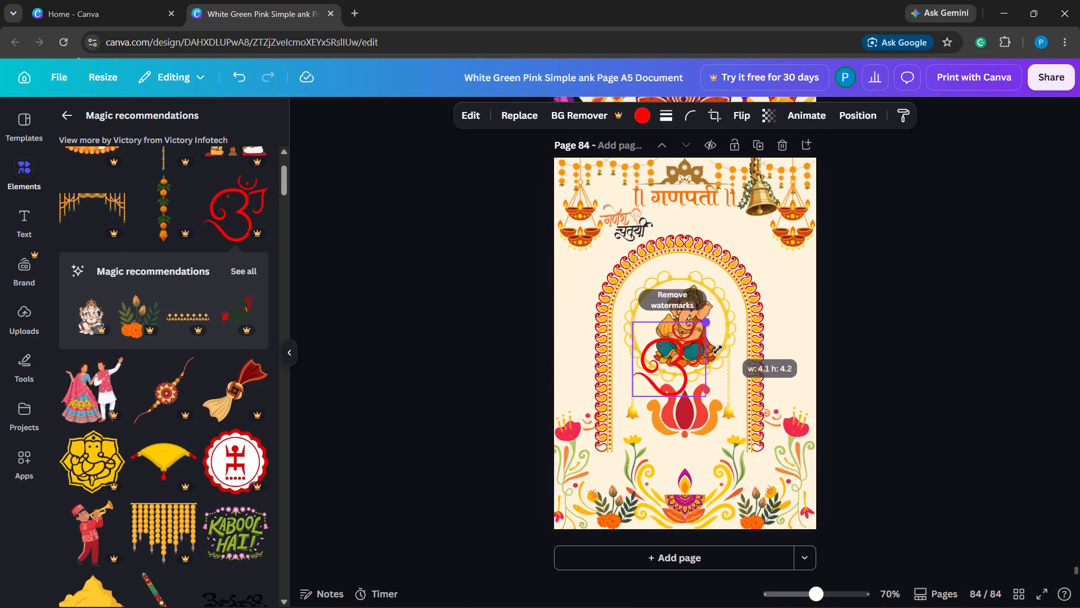
left_click_drag(718, 350, 707, 366)
left_click_drag(656, 378, 723, 211)
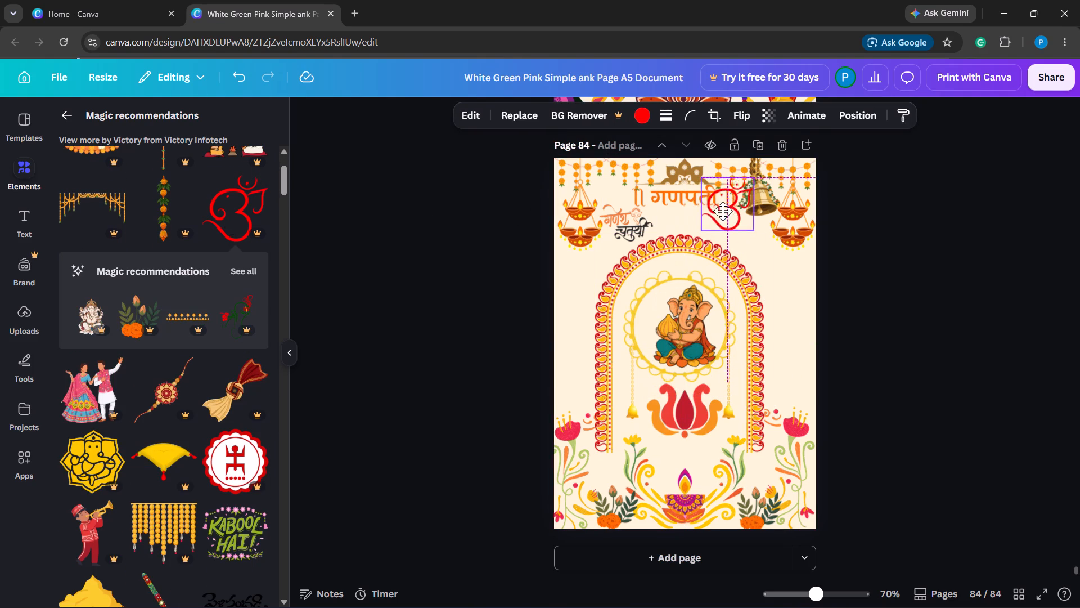
left_click_drag(723, 211, 700, 225)
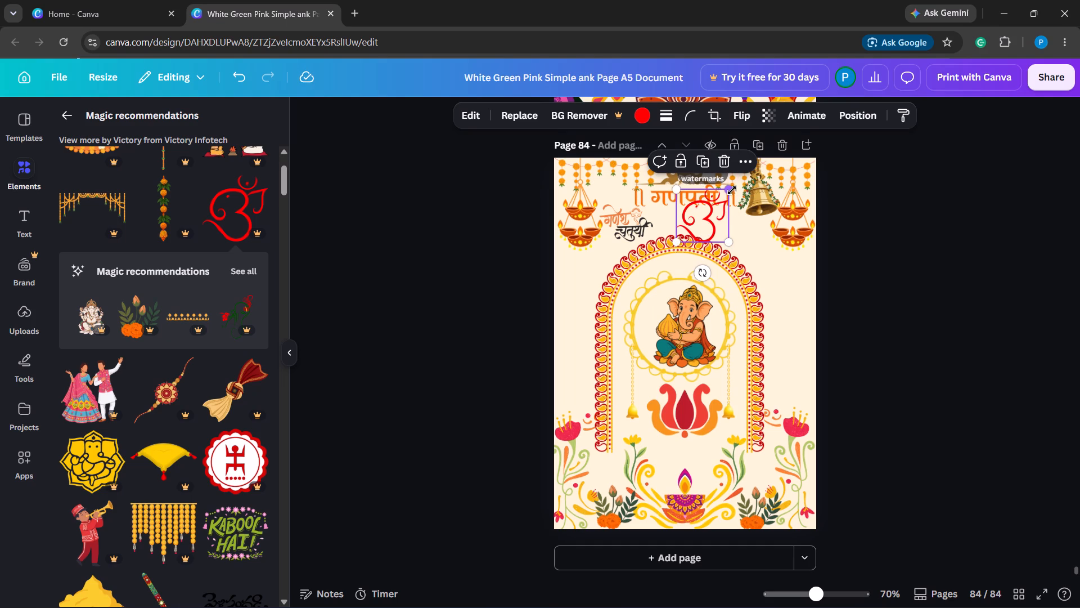
left_click_drag(732, 190, 719, 226)
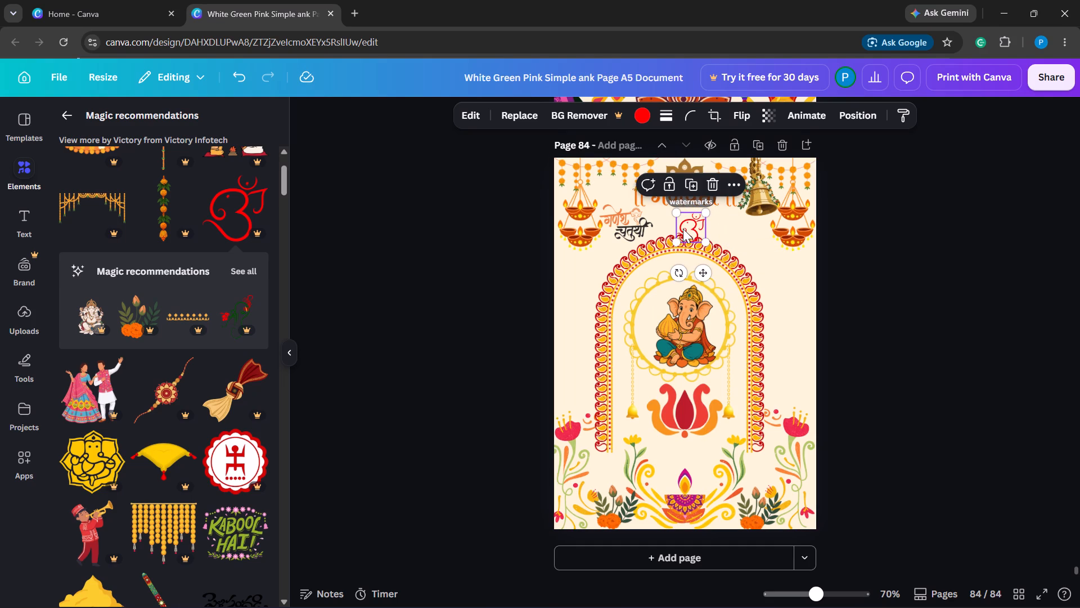
left_click_drag(683, 229, 713, 229)
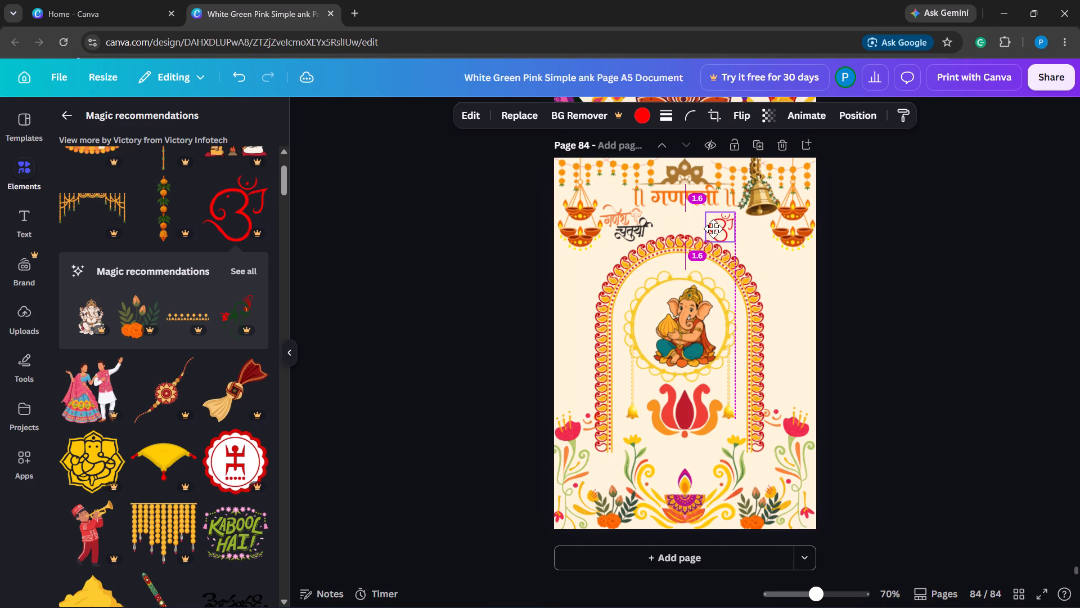
left_click_drag(713, 229, 714, 228)
left_click(506, 307)
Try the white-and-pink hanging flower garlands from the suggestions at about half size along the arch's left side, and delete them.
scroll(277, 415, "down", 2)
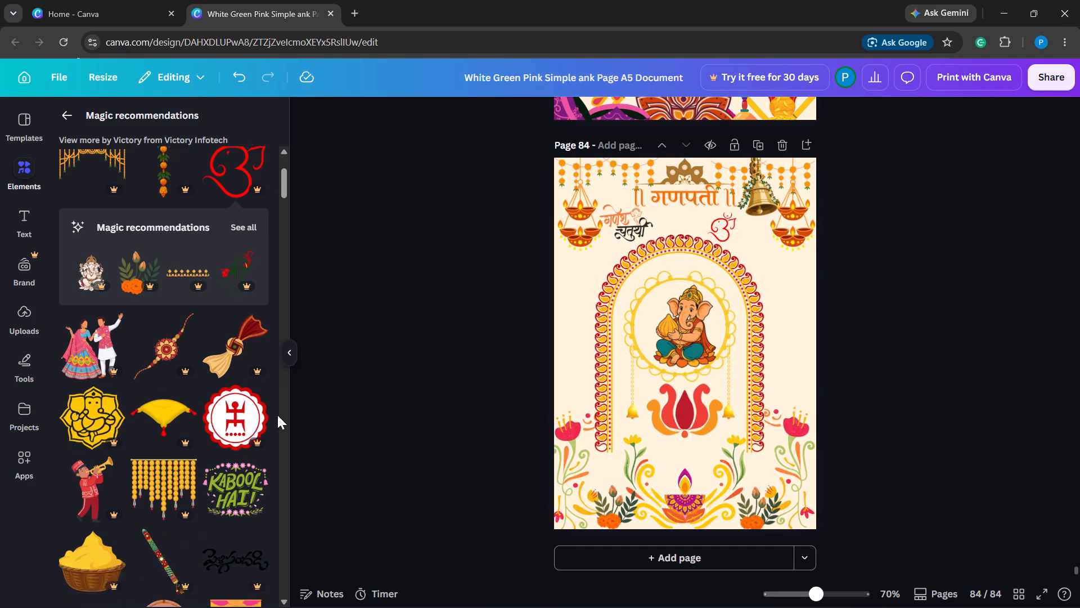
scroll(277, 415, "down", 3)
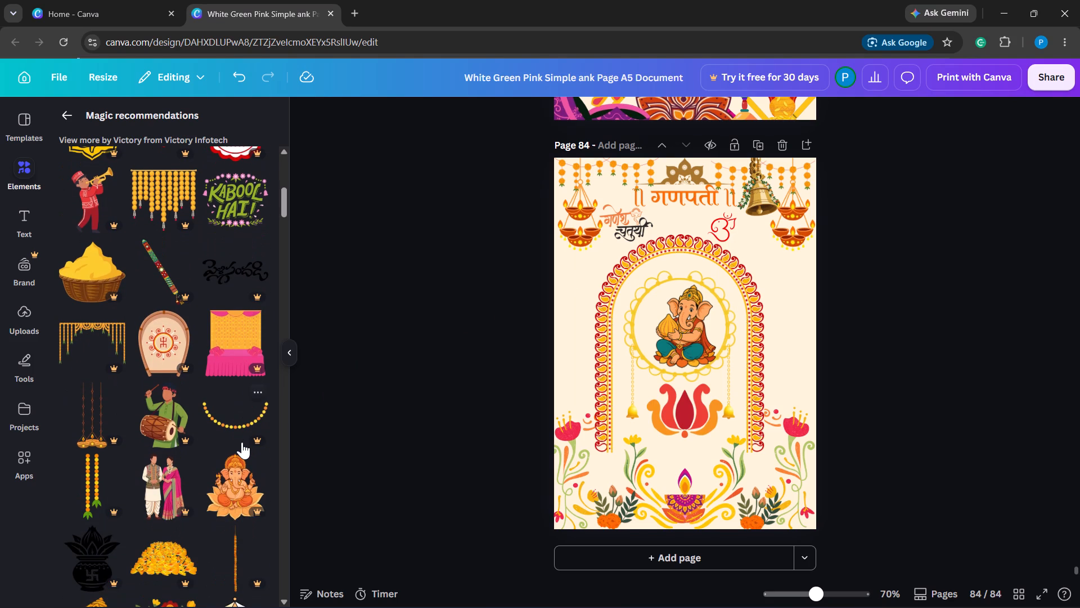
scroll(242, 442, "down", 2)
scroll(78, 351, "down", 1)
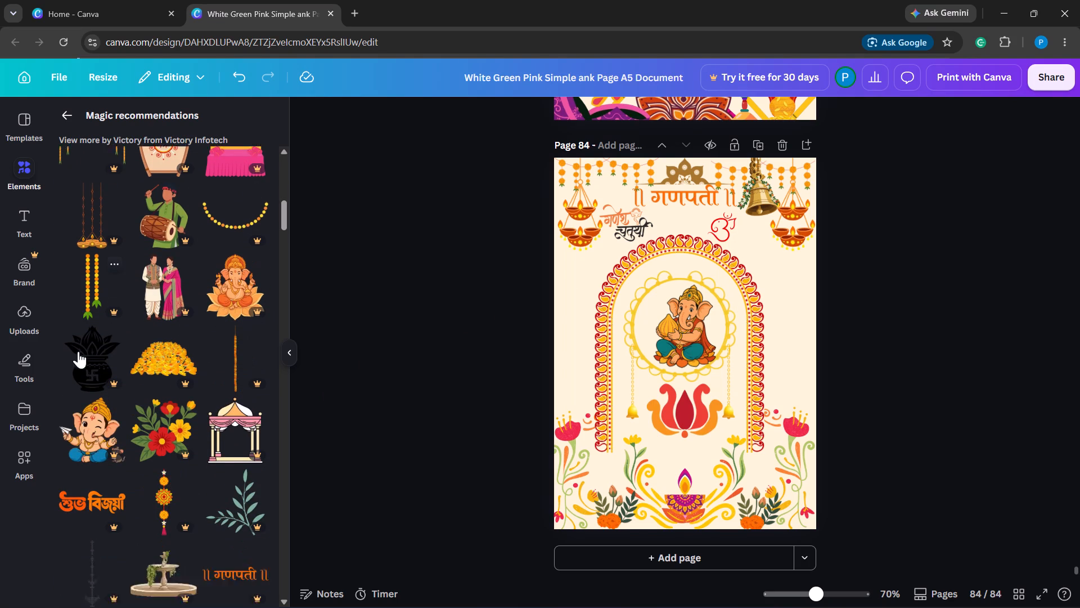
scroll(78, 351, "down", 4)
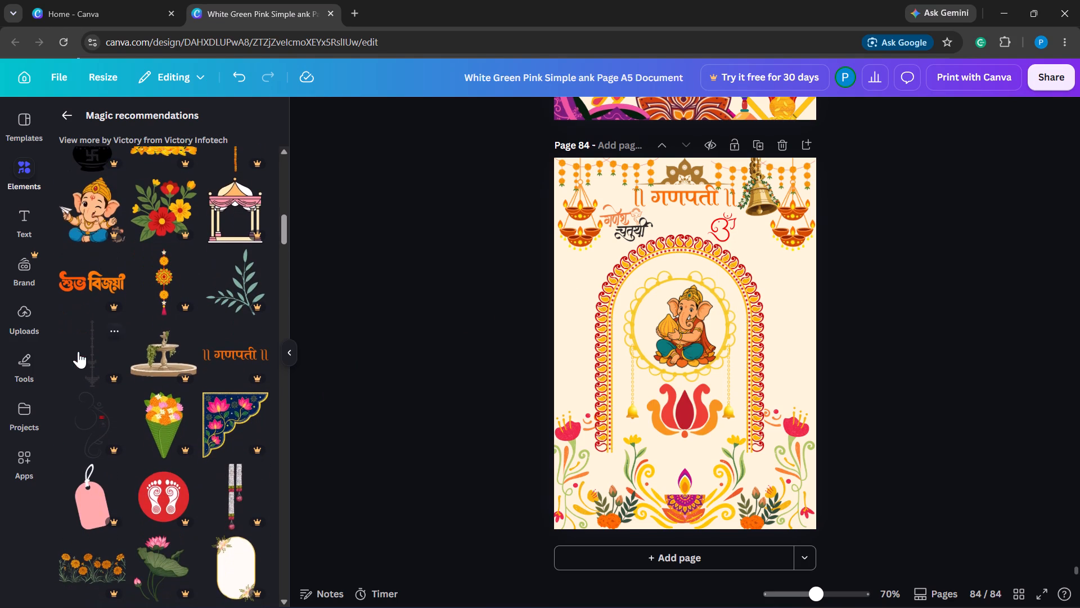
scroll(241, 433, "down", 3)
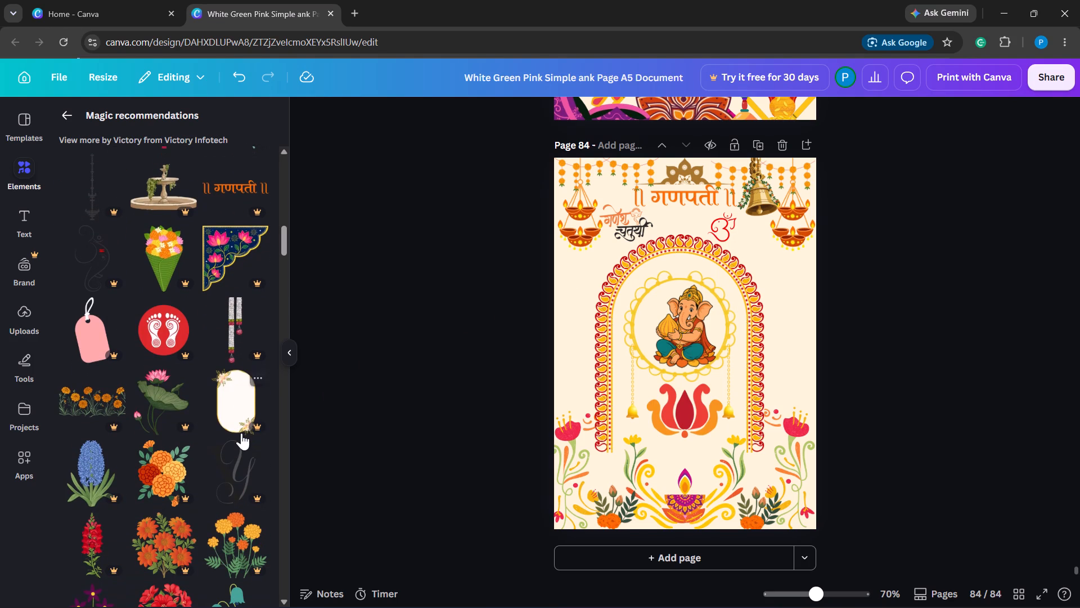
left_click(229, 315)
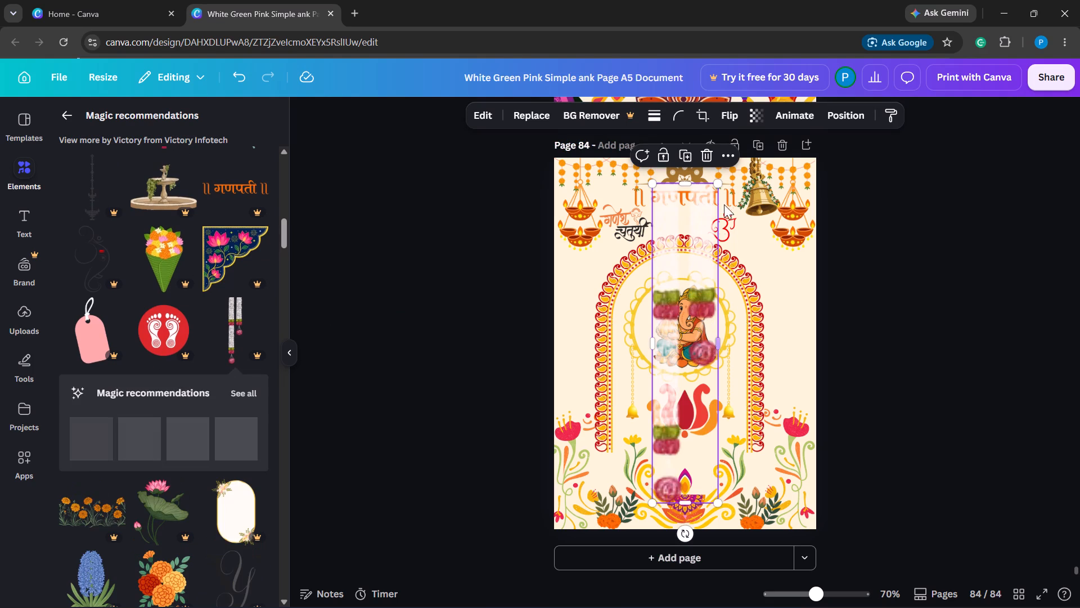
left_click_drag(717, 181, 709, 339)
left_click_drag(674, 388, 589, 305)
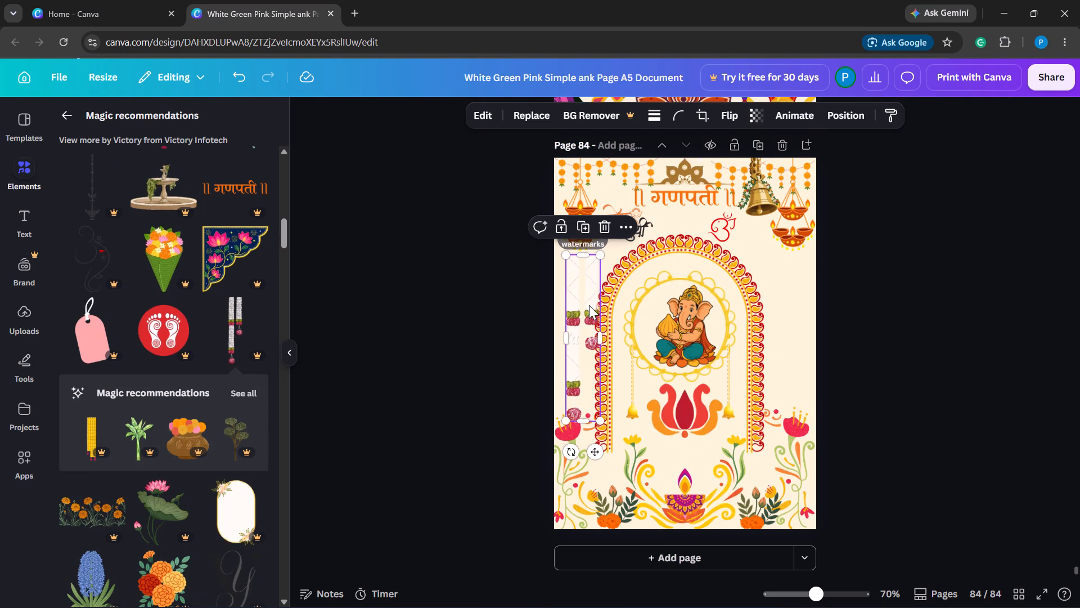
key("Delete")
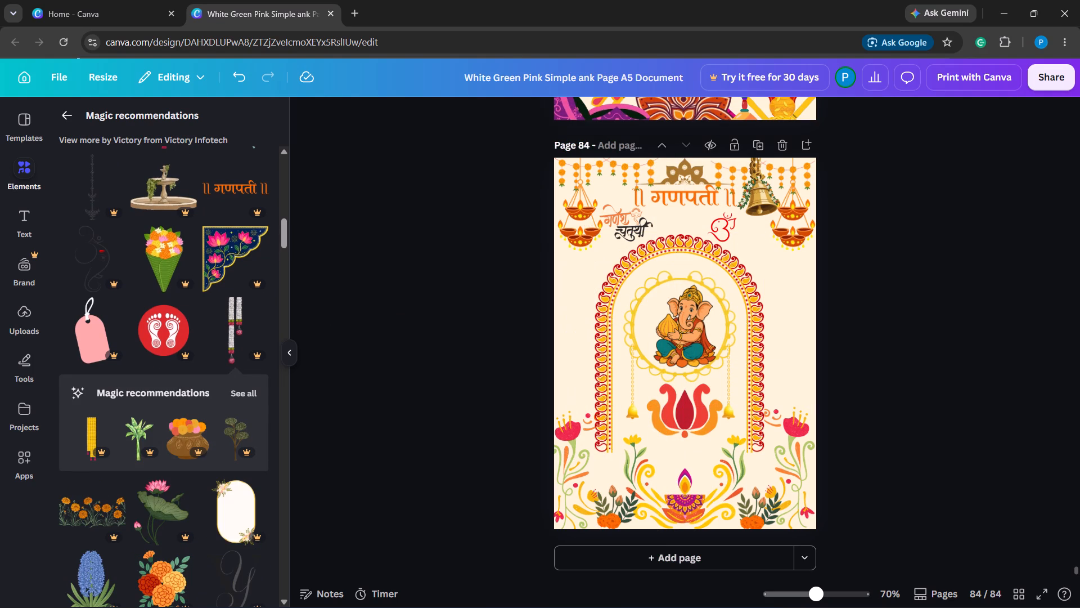
Add the watercolor banana tree, shrink it to about one-quarter size, and stand it between the page's left edge and the arch.
left_click(136, 428)
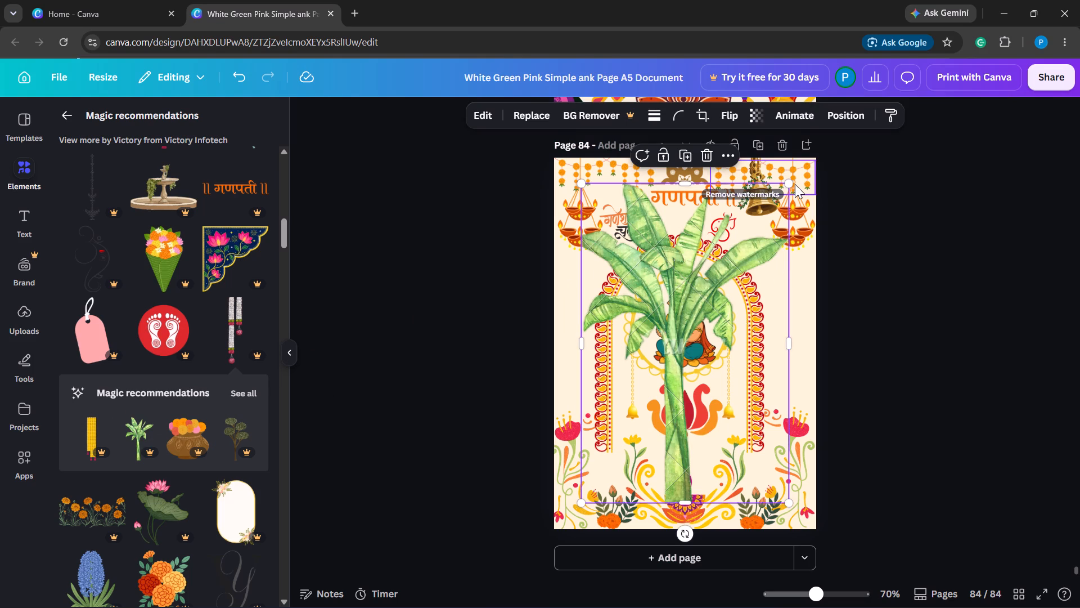
left_click_drag(788, 184, 733, 358)
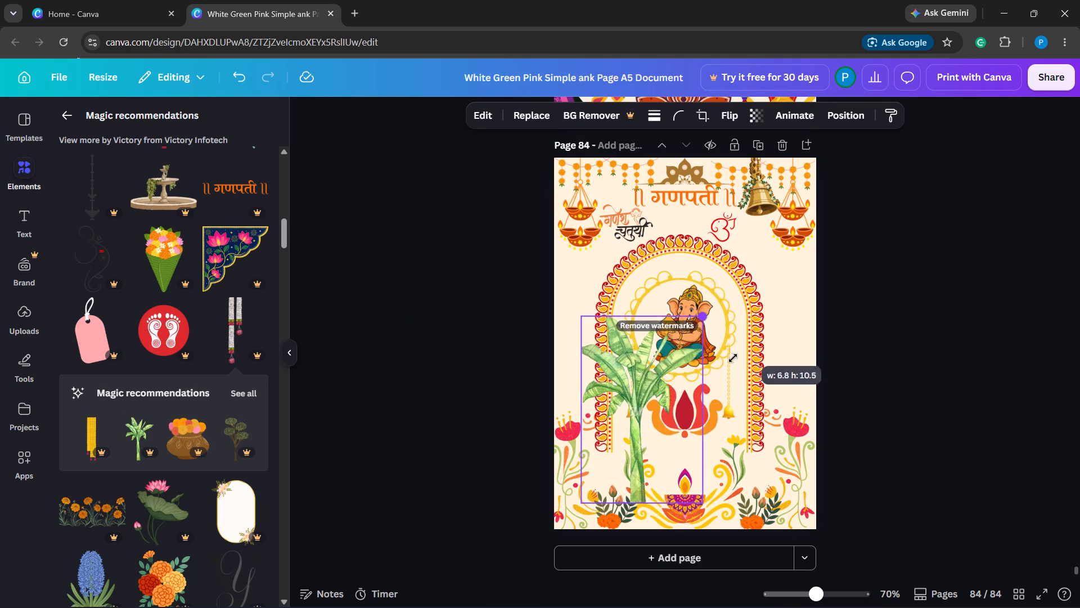
left_click_drag(733, 358, 712, 404)
left_click_drag(651, 435, 611, 340)
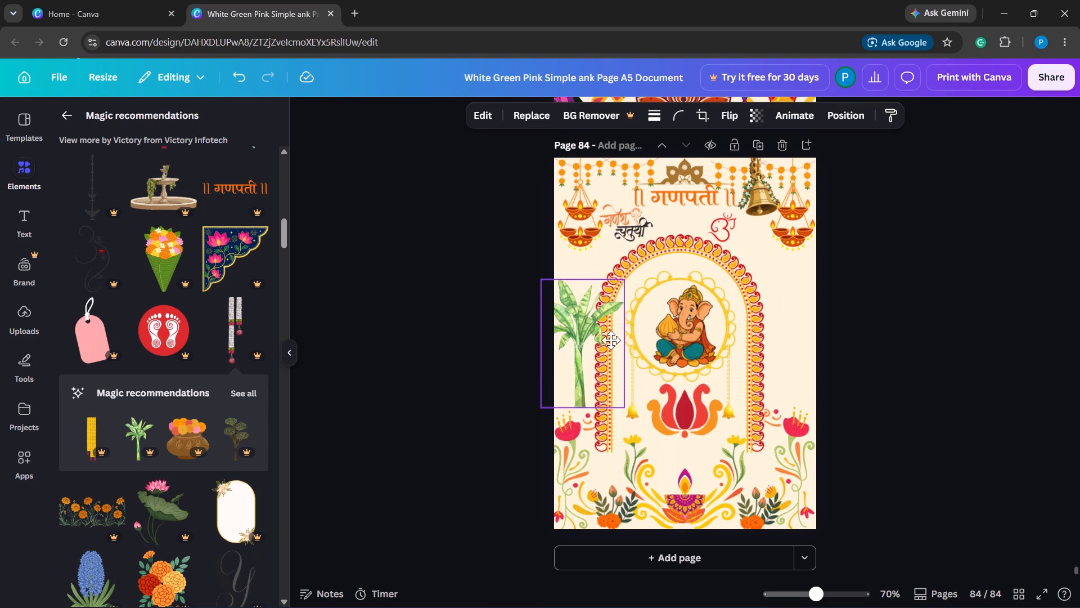
left_click_drag(611, 340, 604, 344)
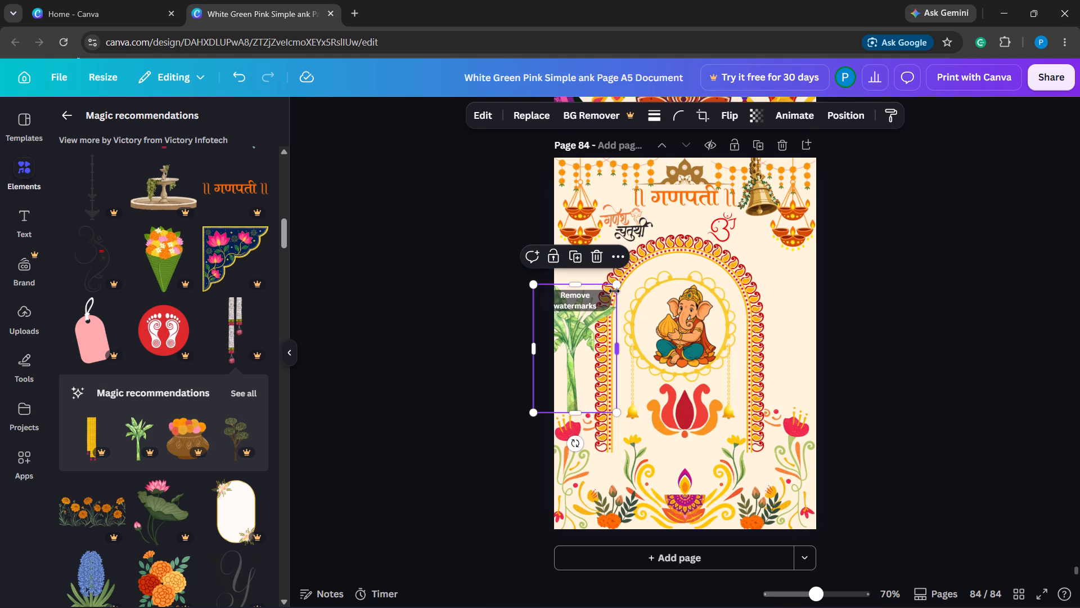
left_click_drag(614, 283, 596, 341)
left_click_drag(555, 364, 571, 363)
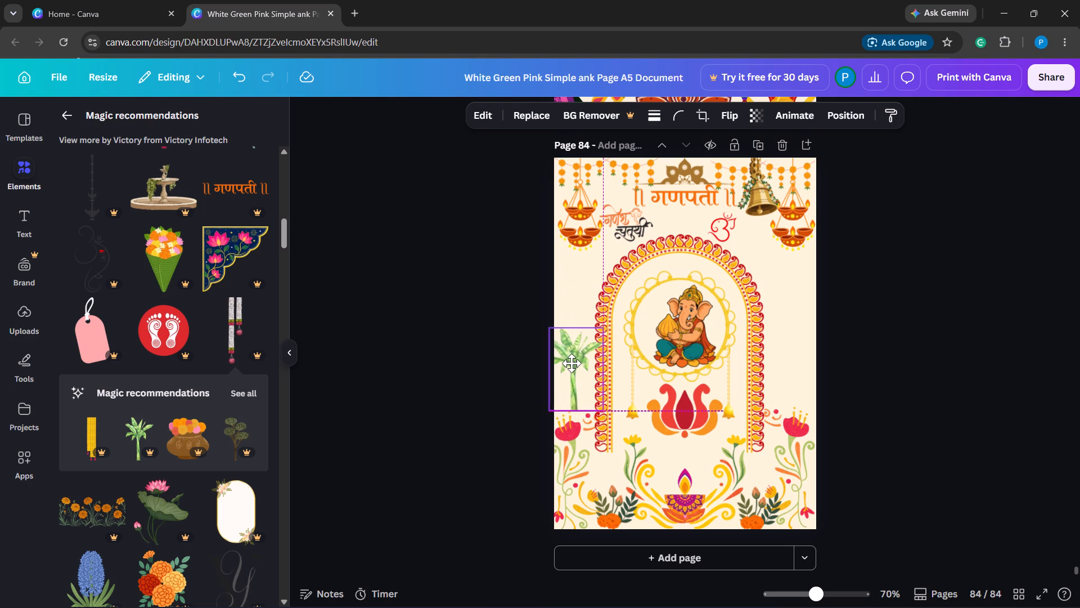
left_click_drag(571, 363, 569, 363)
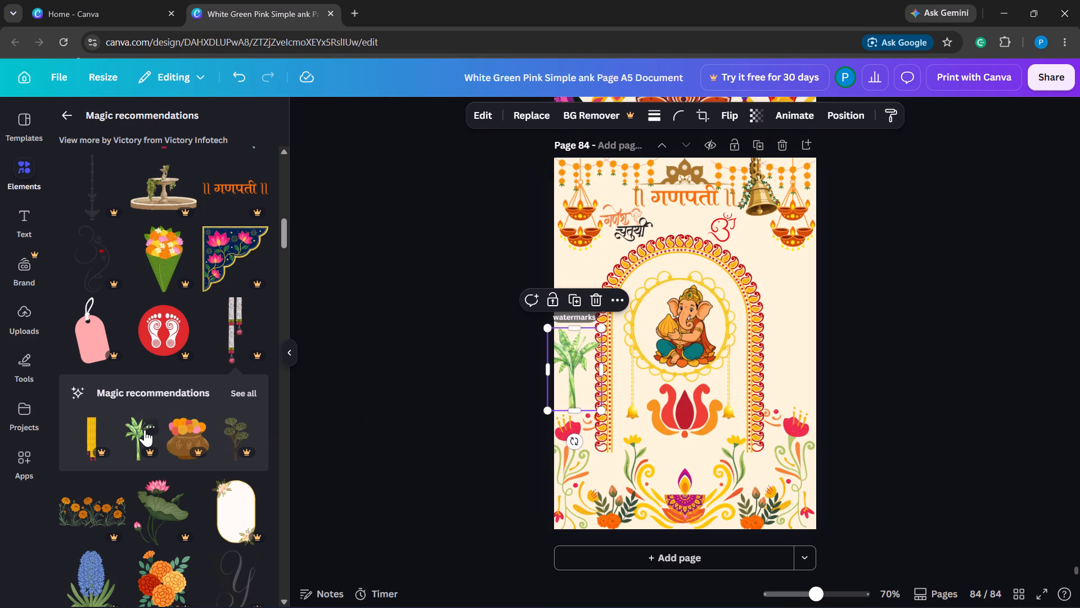
Add a second banana tree and stand it between the arch and the page's right edge, level with the left tree.
left_click(145, 430)
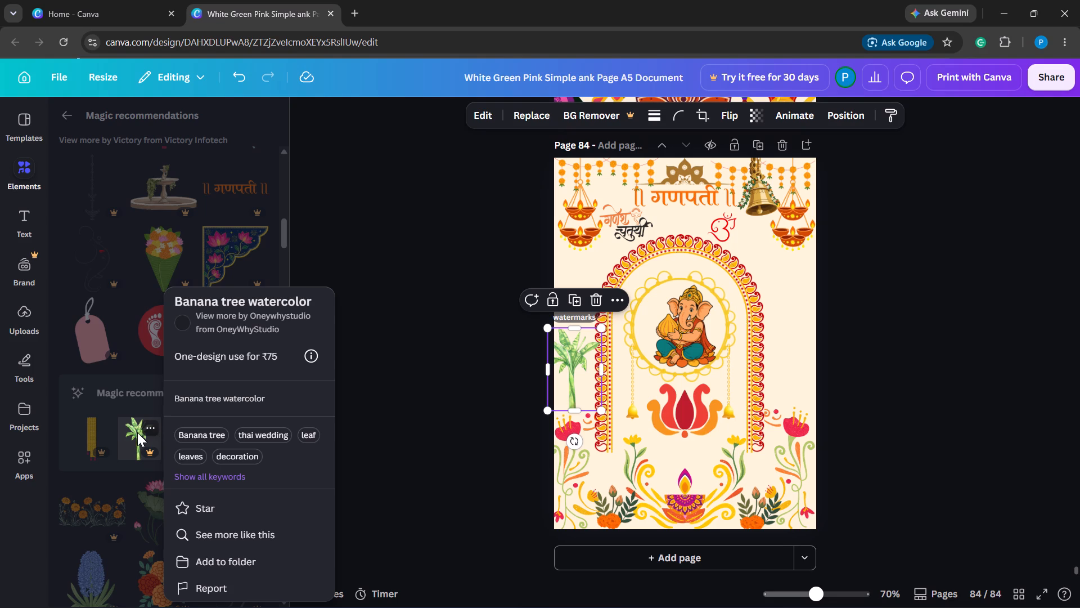
left_click(135, 439)
left_click(135, 439)
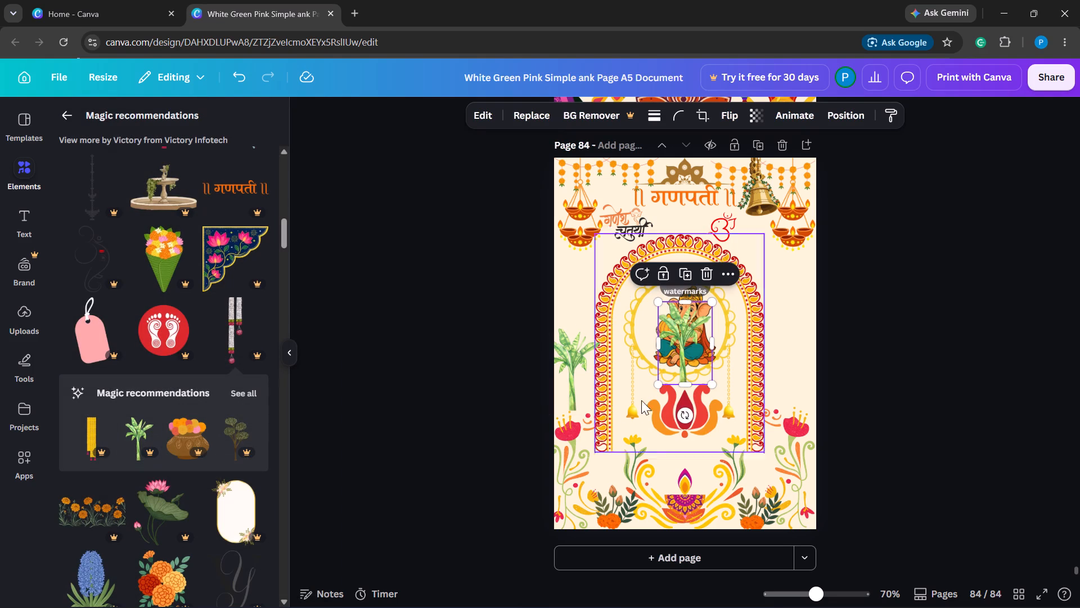
left_click_drag(694, 363, 798, 400)
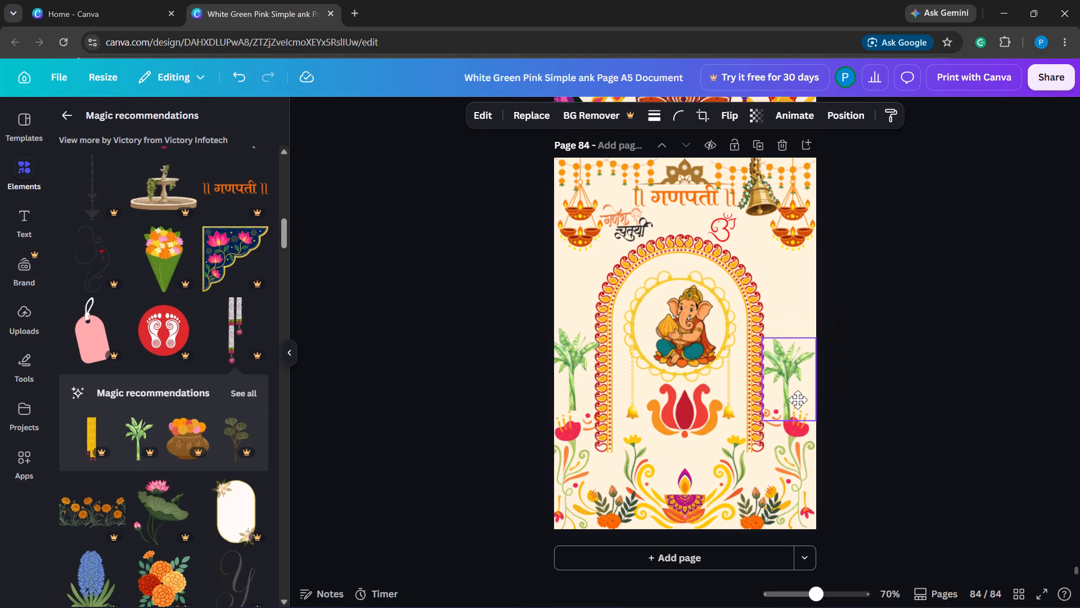
left_click_drag(798, 400, 806, 390)
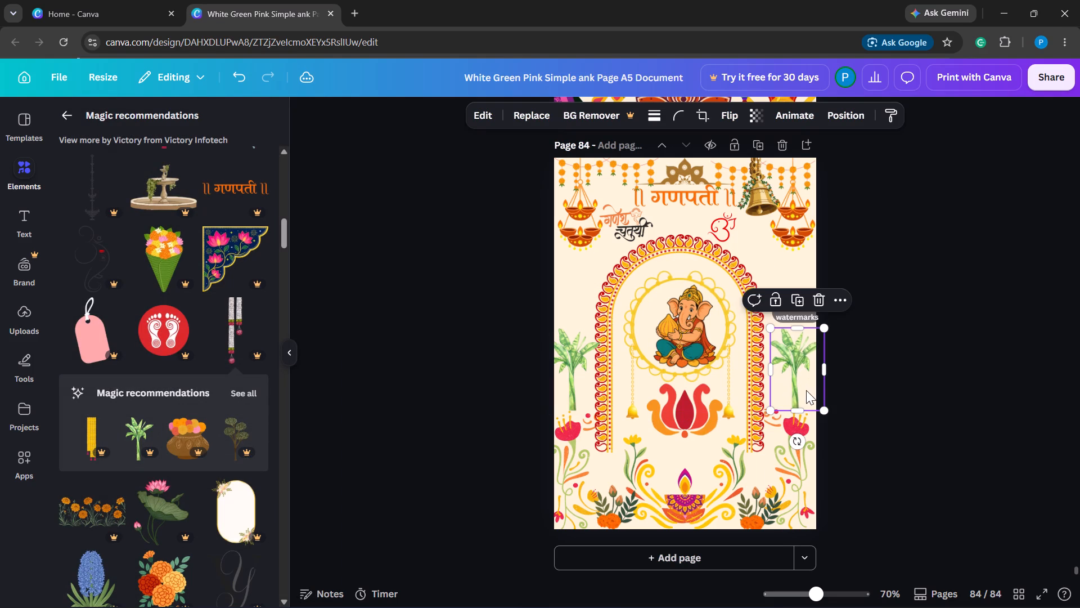
left_click(897, 414)
Add the multicolored mixed-flower bouquet from the recommendations, shrink it to about one-third size, and place it at the arch's left base.
scroll(177, 466, "down", 3)
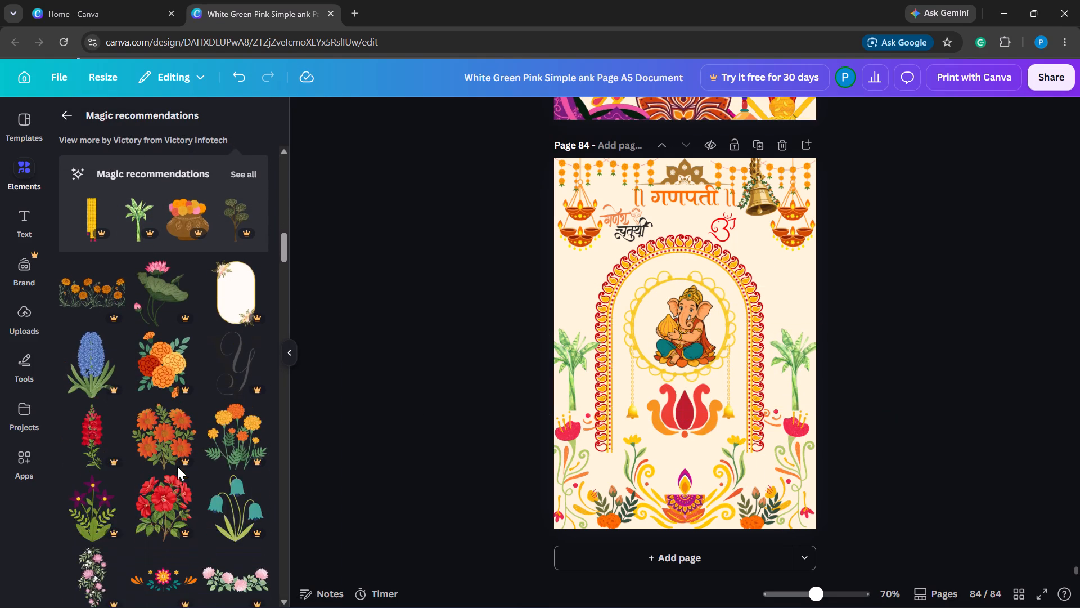
scroll(177, 466, "down", 5)
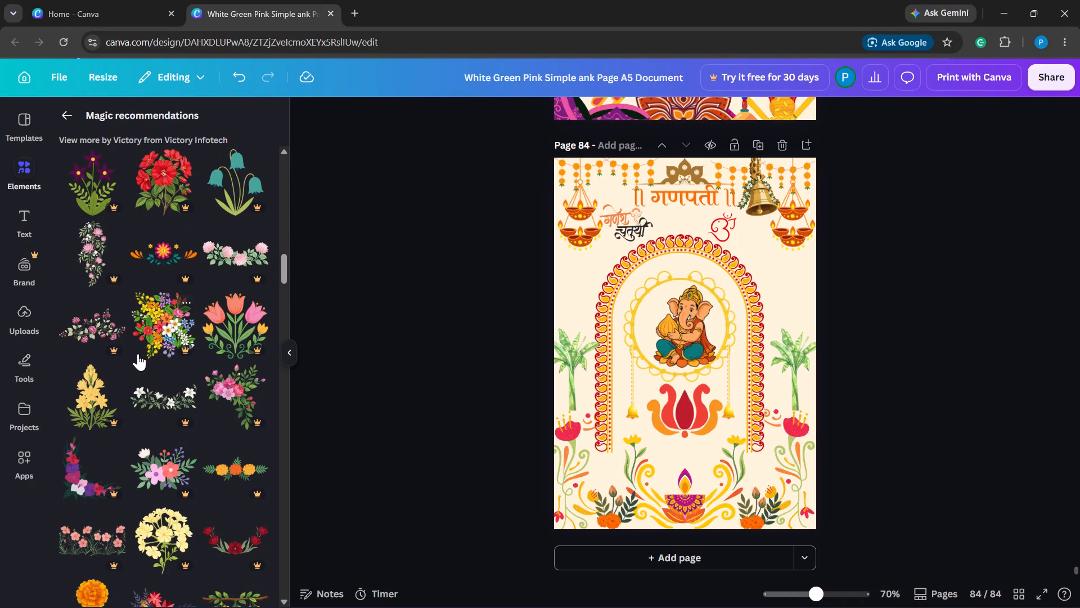
left_click(155, 330)
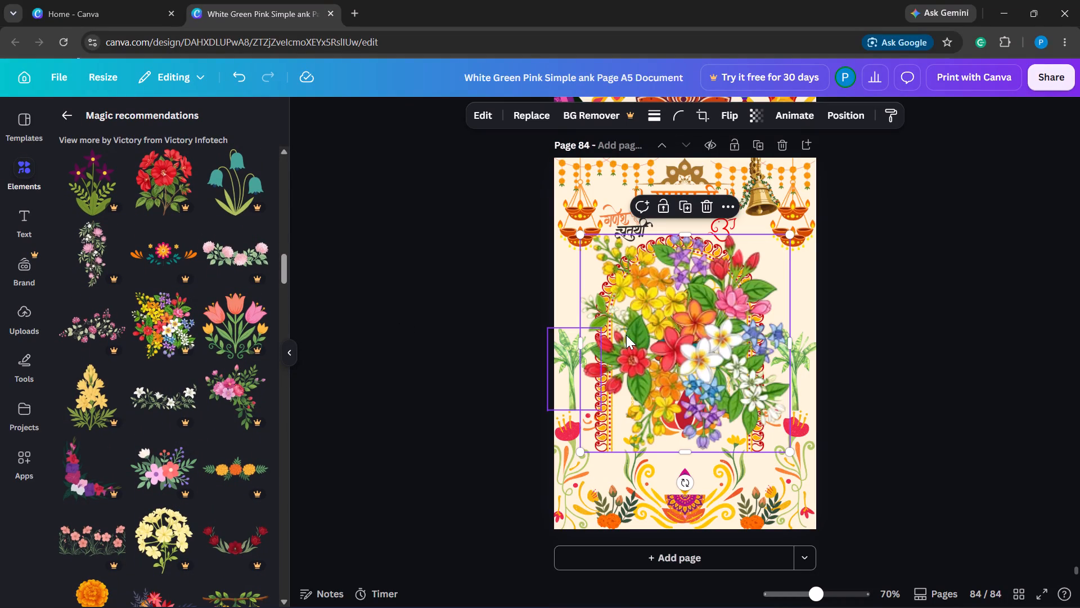
left_click_drag(789, 234, 717, 372)
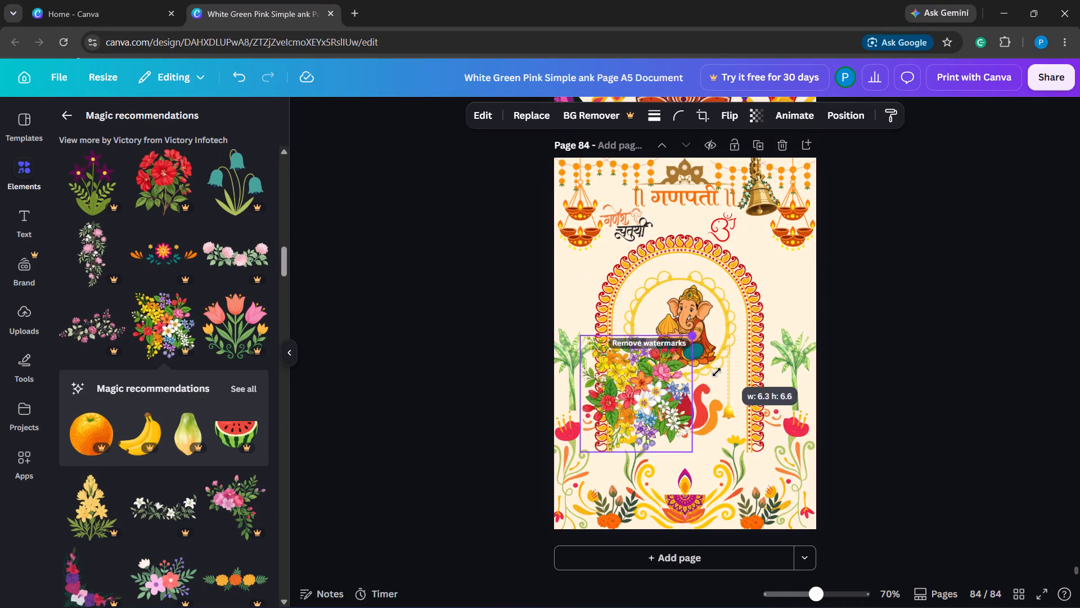
left_click_drag(717, 372, 683, 423)
left_click_drag(595, 421, 589, 470)
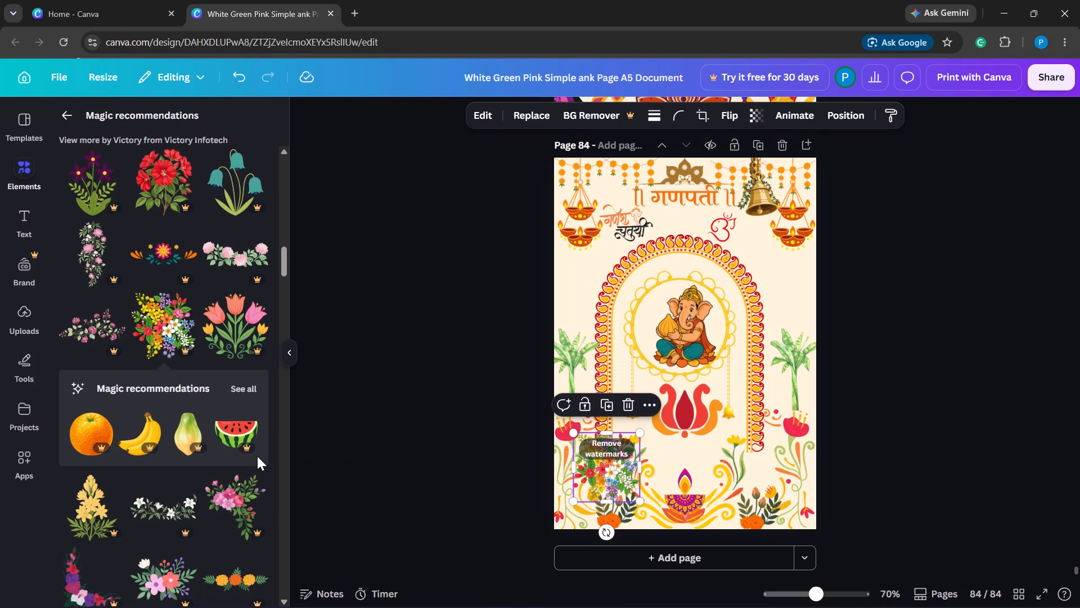
Add a second multicolored bouquet and place it at the arch's right base, level with the left bouquet.
left_click(163, 339)
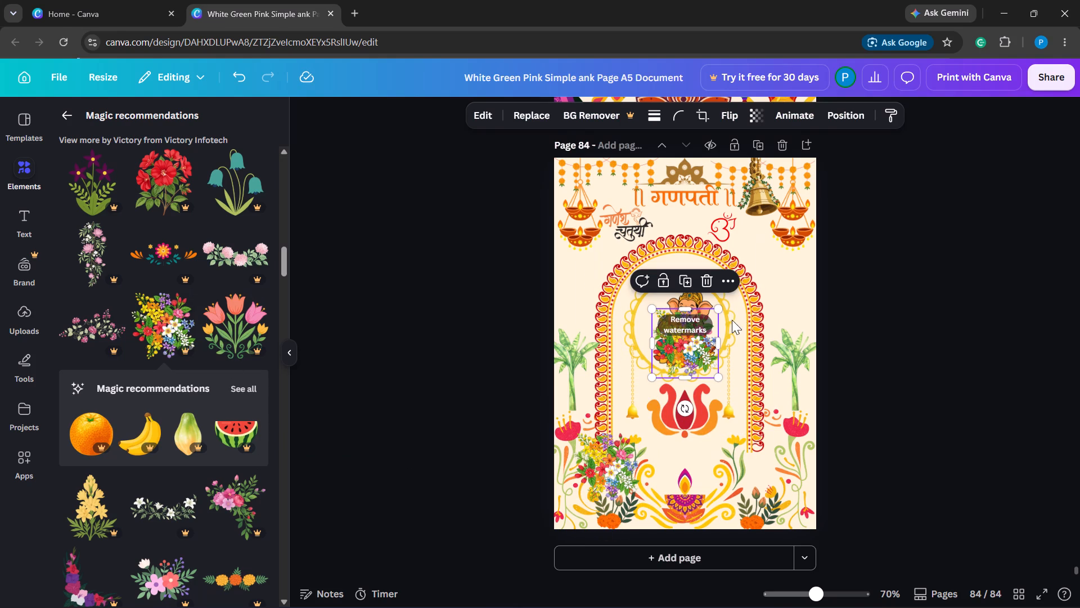
left_click_drag(682, 345, 759, 470)
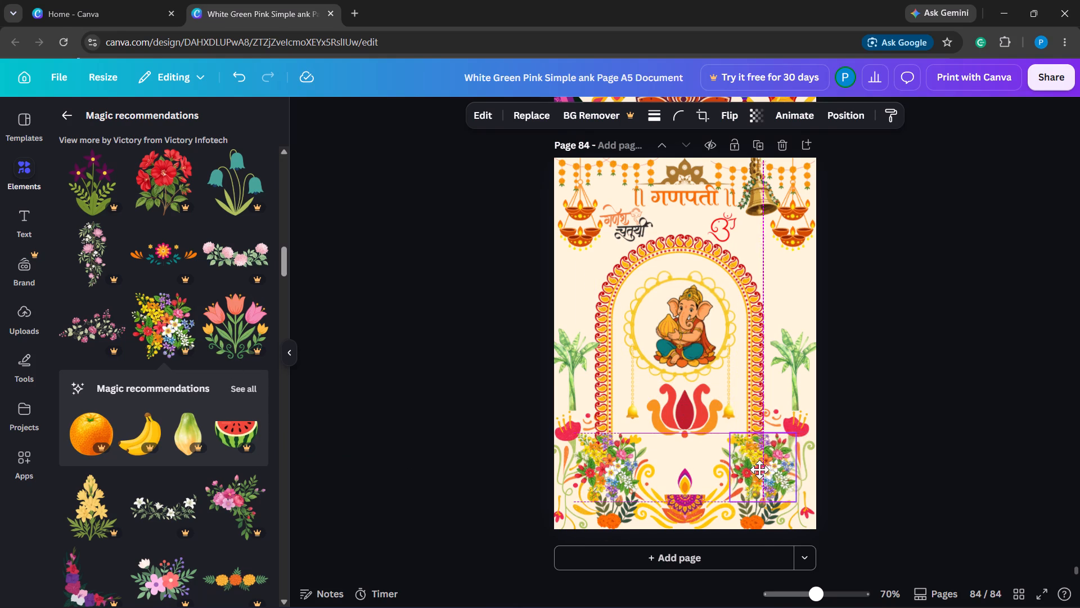
left_click_drag(759, 470, 757, 471)
left_click(905, 461)
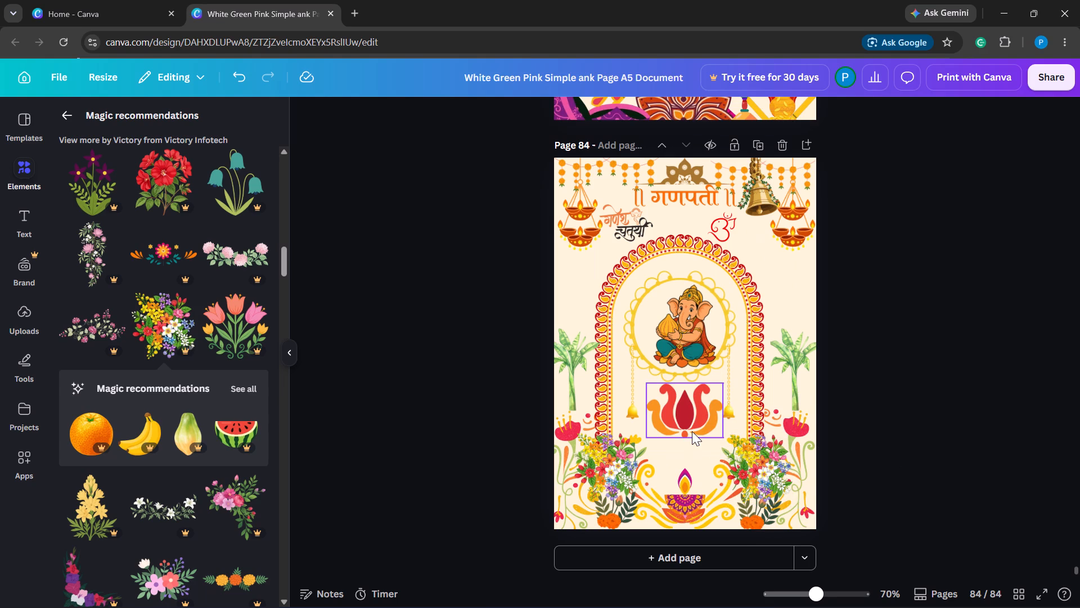
scroll(692, 431, "down", 1)
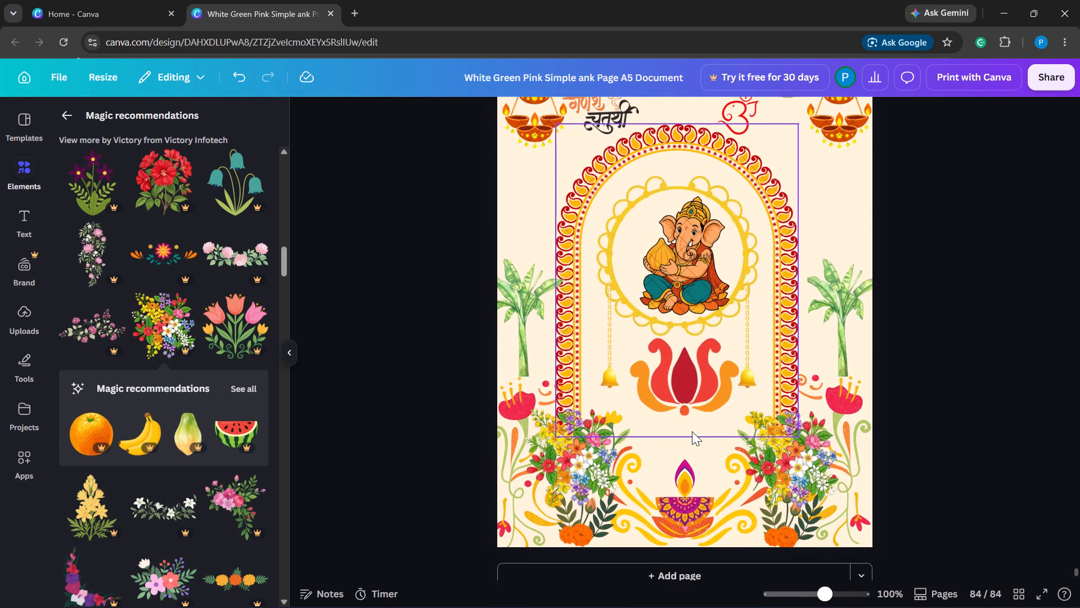